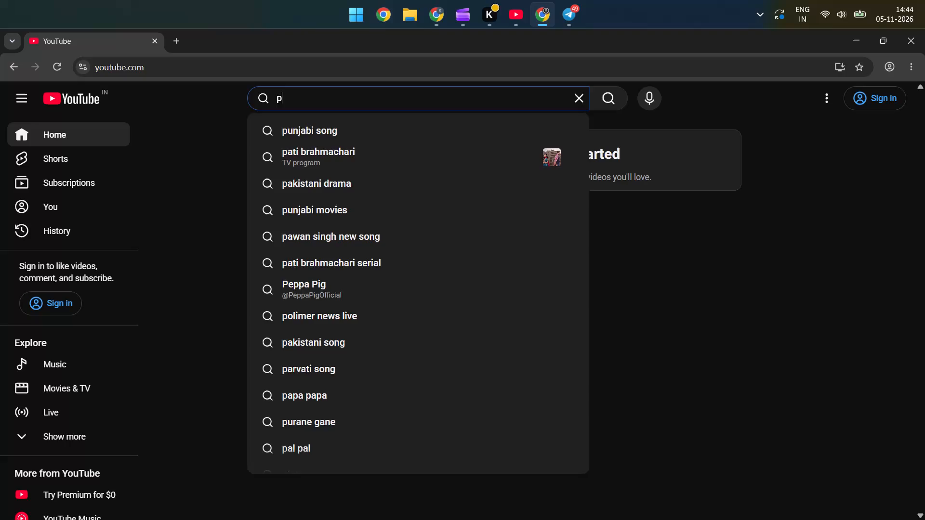
Replace the YouTube search text with "absolute cinema" and run the search.
key("BackSpace")
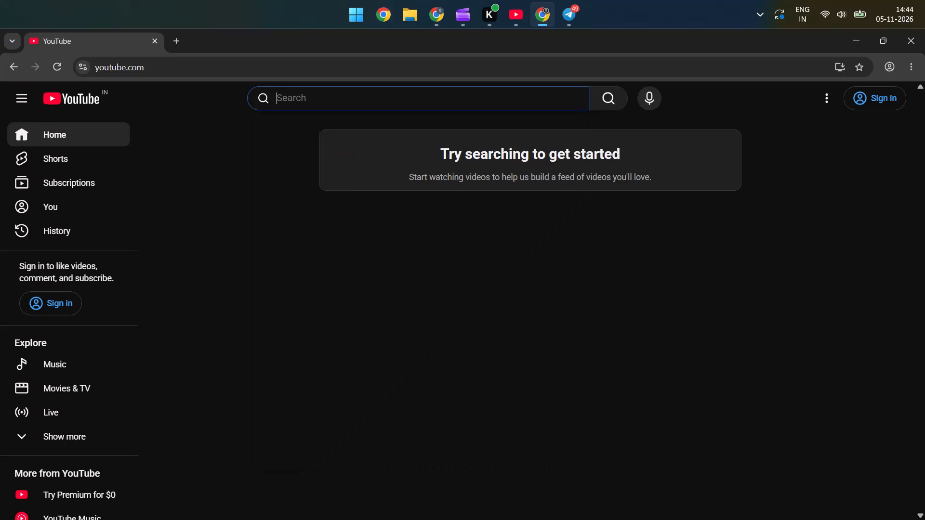
type("abo")
key("BackSpace")
type("solute cinema")
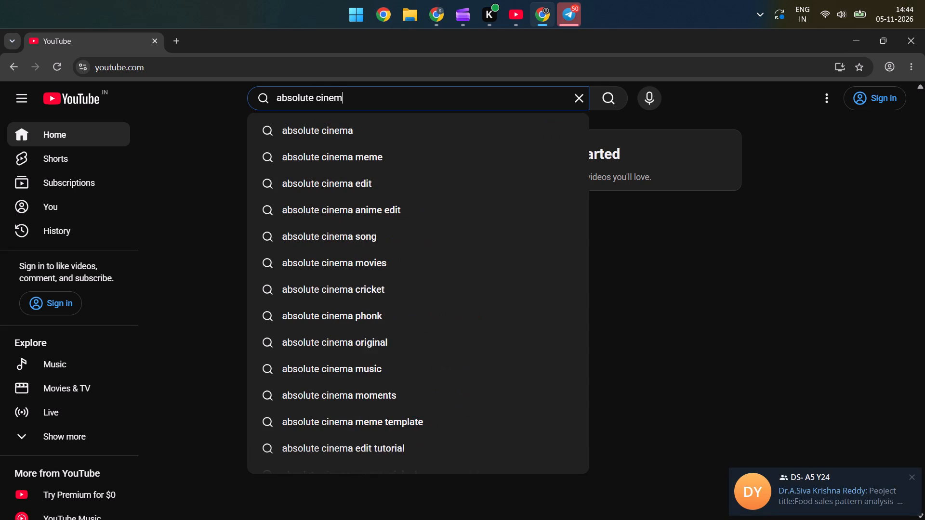
key("space")
key("Return")
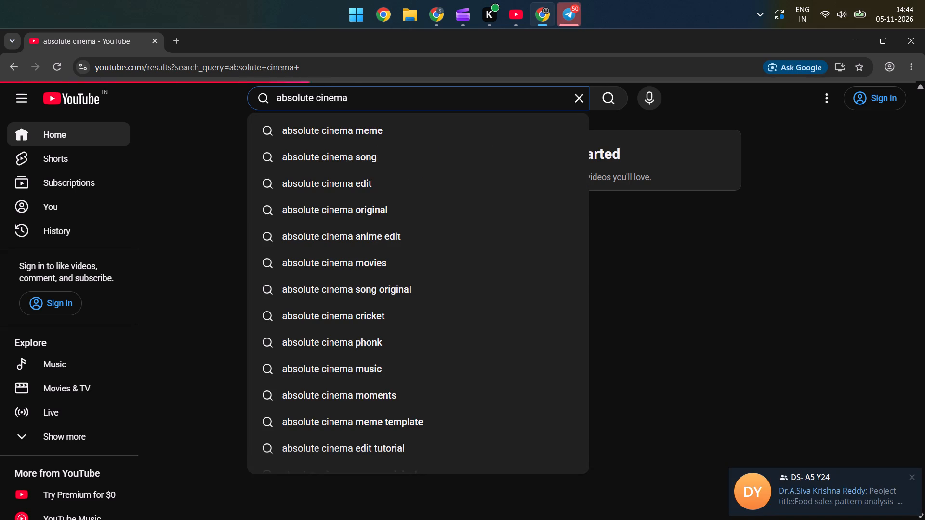
Look through the YouTube search results for "absolute cinema", examining the Shorts and the regular videos.
scroll(274, 260, "down", 3)
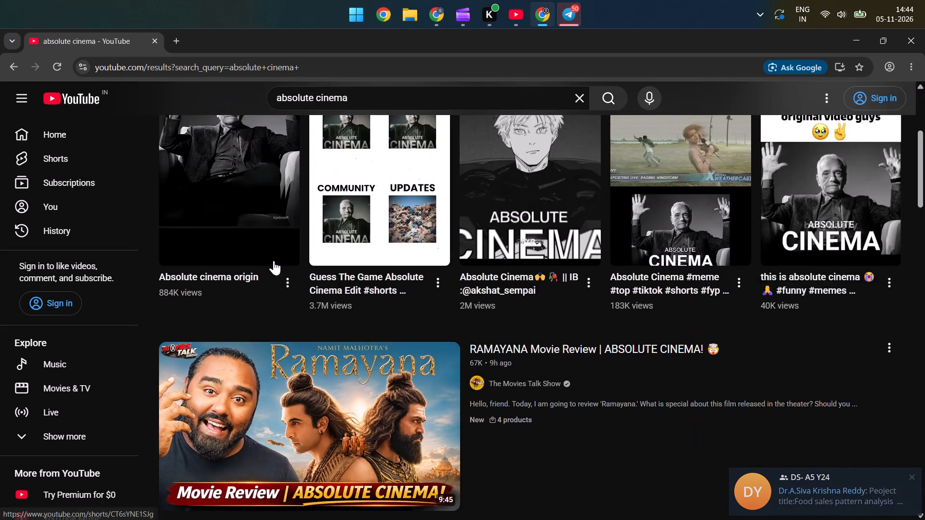
scroll(274, 260, "down", 8)
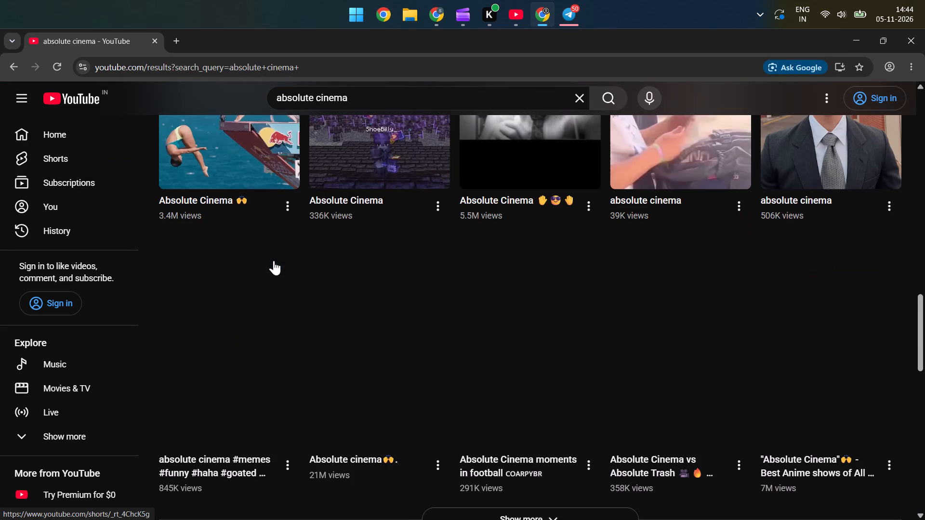
scroll(274, 260, "down", 7)
scroll(274, 260, "up", 1)
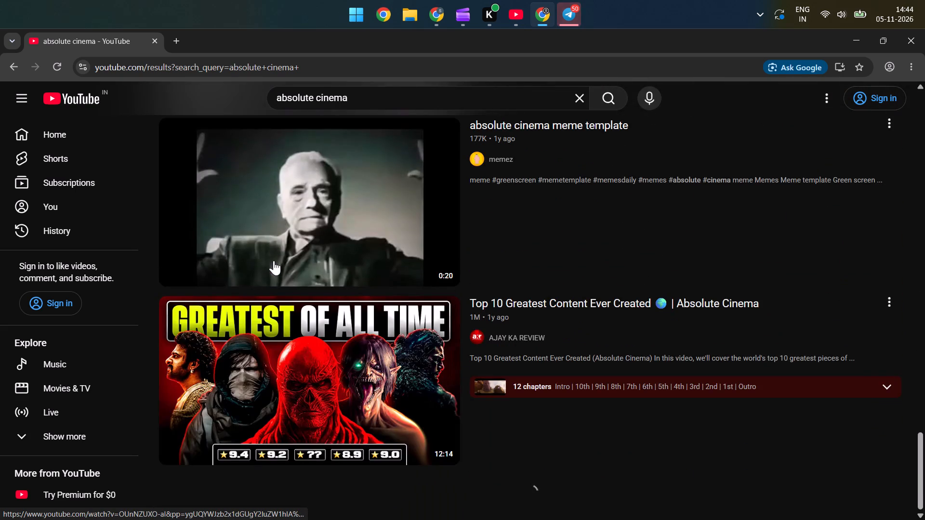
scroll(274, 260, "up", 9)
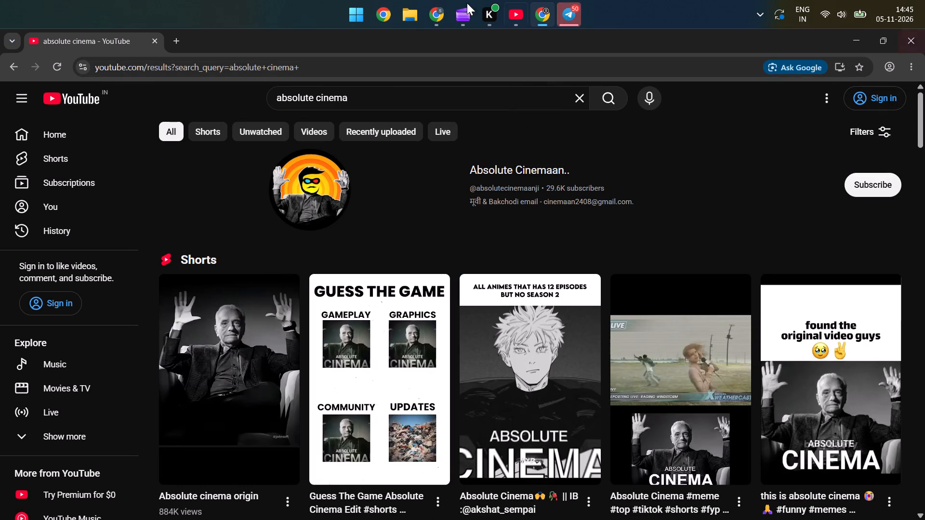
Switch to File Explorer and open the Screen Recordings folder inside Videos to look over its recordings.
left_click(392, 9)
left_click(401, 10)
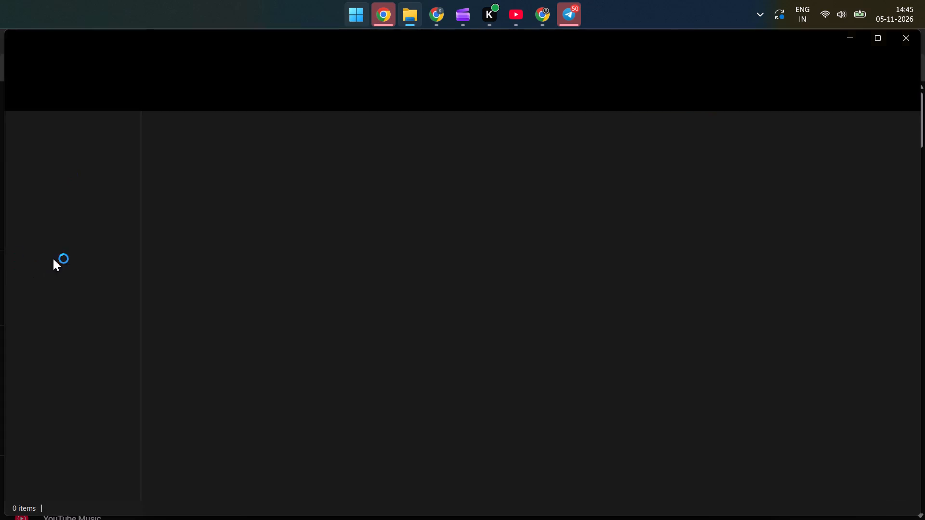
left_click(85, 309)
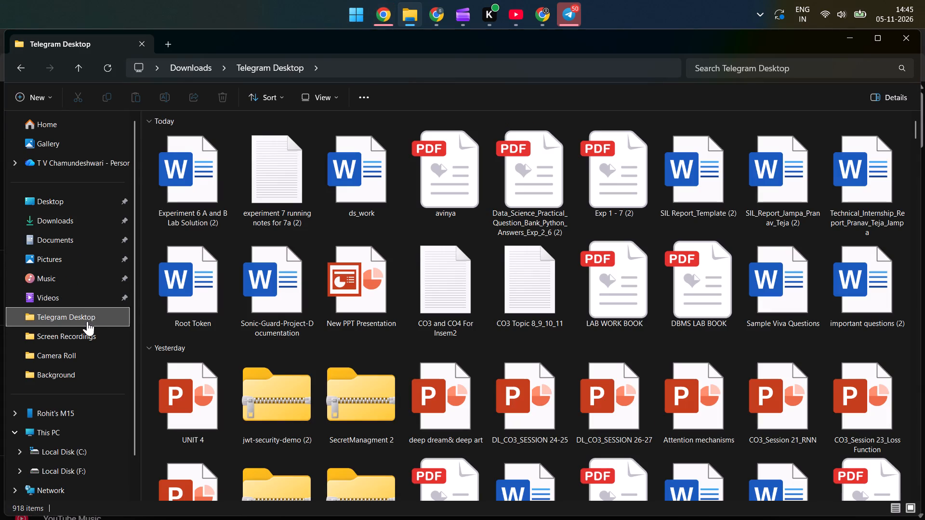
left_click(90, 300)
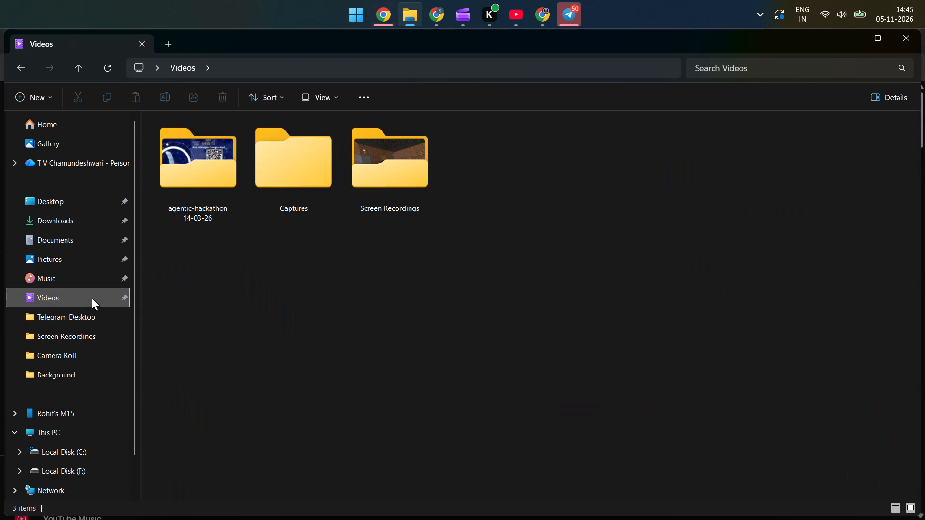
double_click(373, 168)
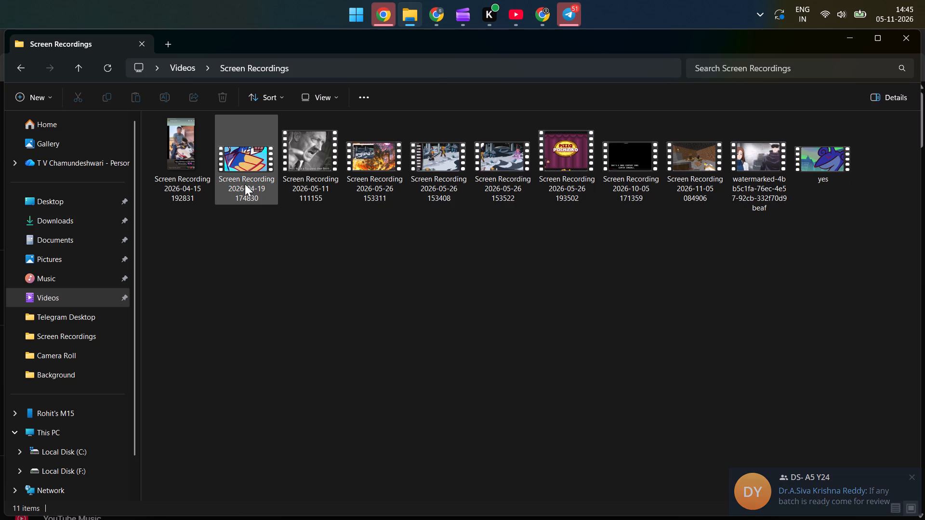
Open the Music folder to check its contents.
left_click(75, 280)
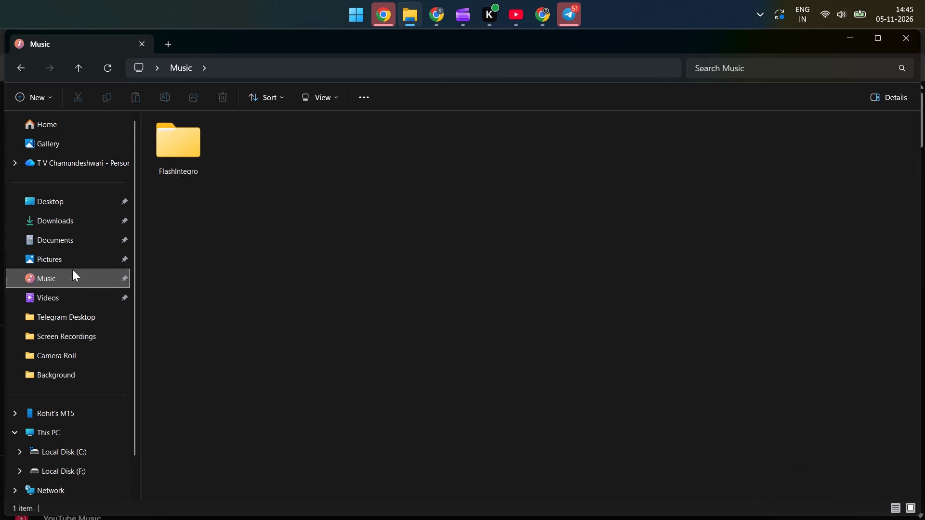
In File Explorer, open the Minecraft-Memories folder inside Pictures.
left_click(72, 269)
left_click(79, 258)
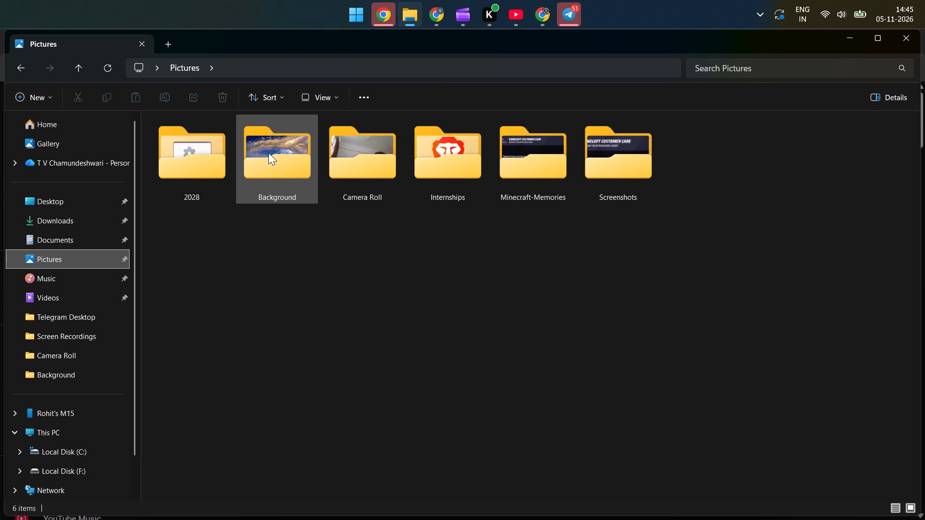
double_click(649, 168)
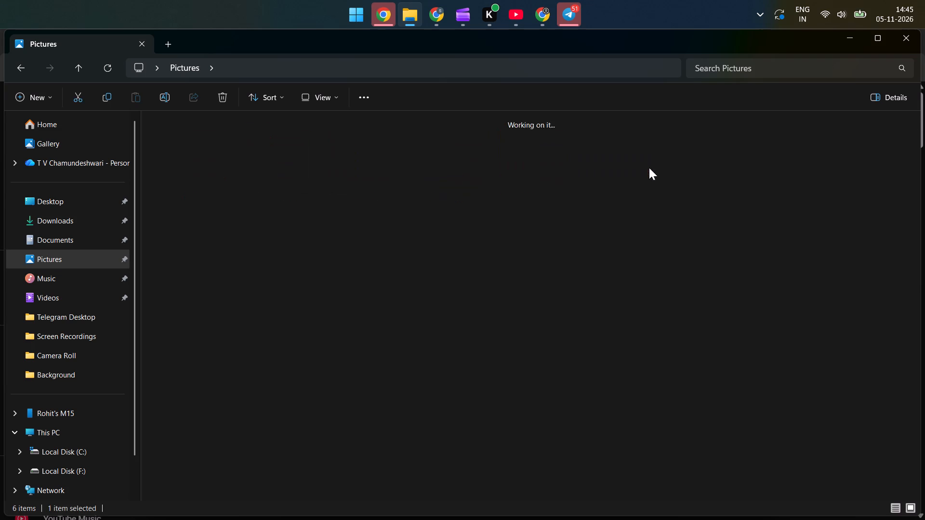
left_click(193, 67)
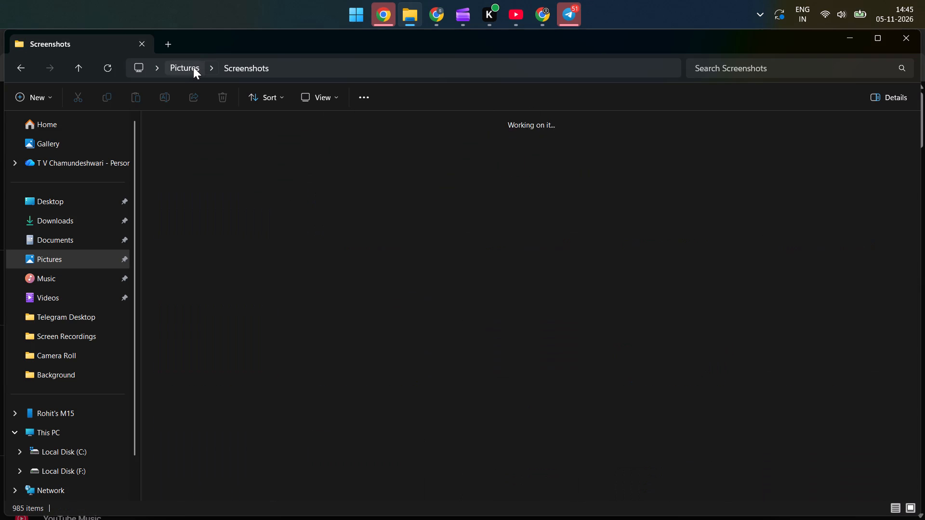
double_click(553, 173)
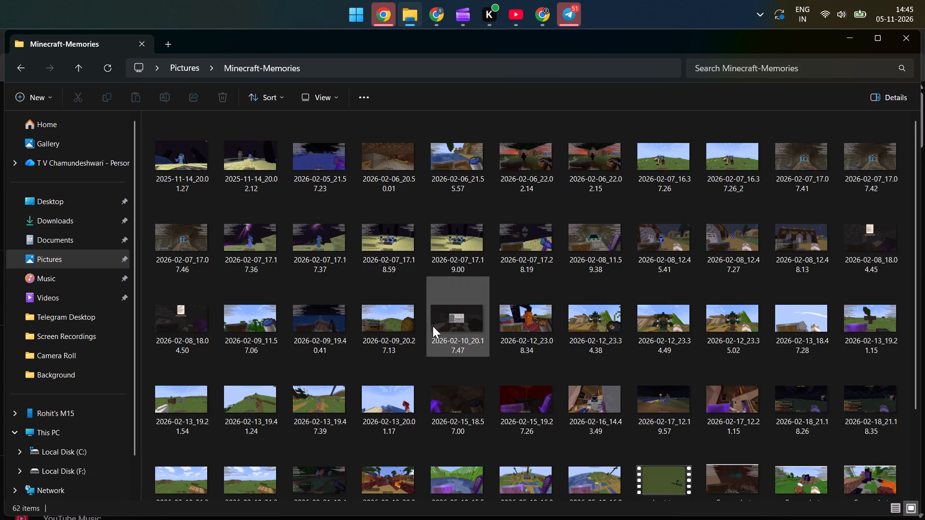
Open the 2026-02-07_17.07.46 image and browse the neighbouring Minecraft screenshots, ending at 2026-02-07_17.17.36.
scroll(433, 326, "down", 7)
scroll(433, 326, "up", 2, "ctrl")
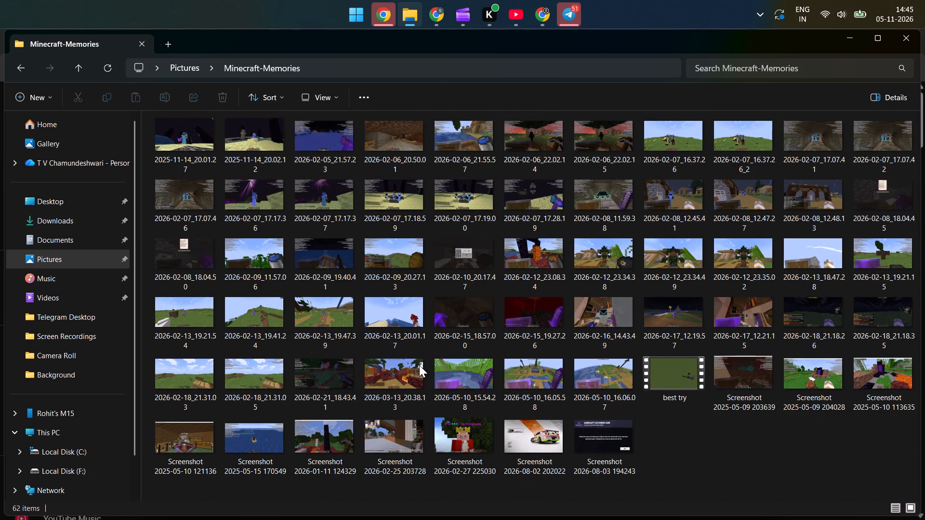
scroll(419, 365, "up", 2, "ctrl")
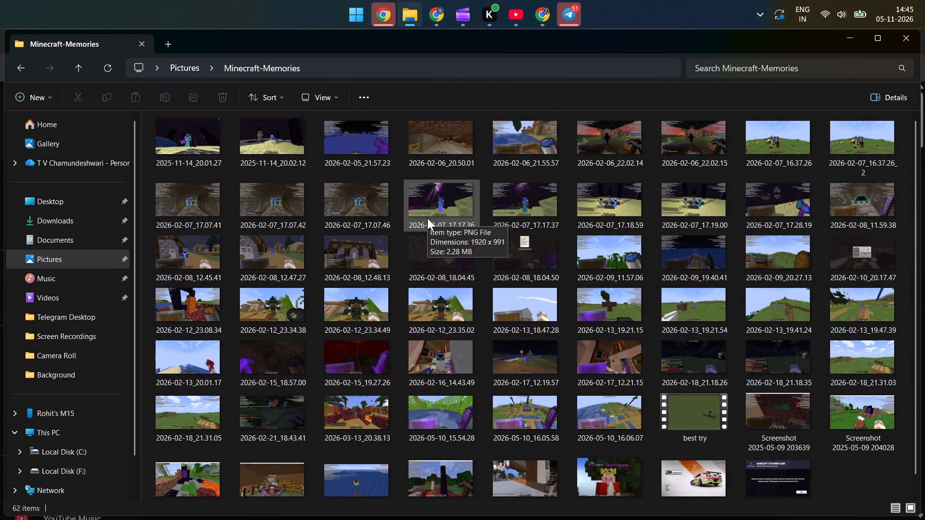
double_click(346, 197)
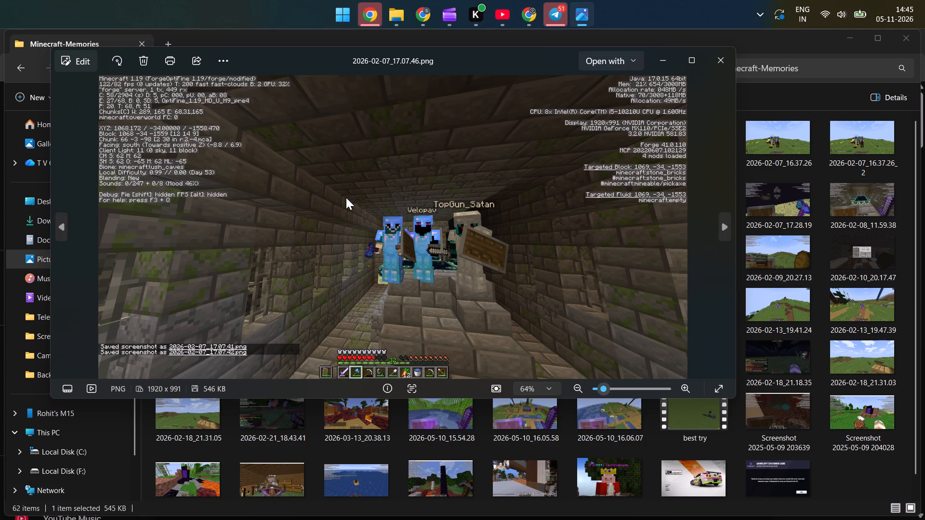
key("Left")
key("Left")
key("Right")
key("Right")
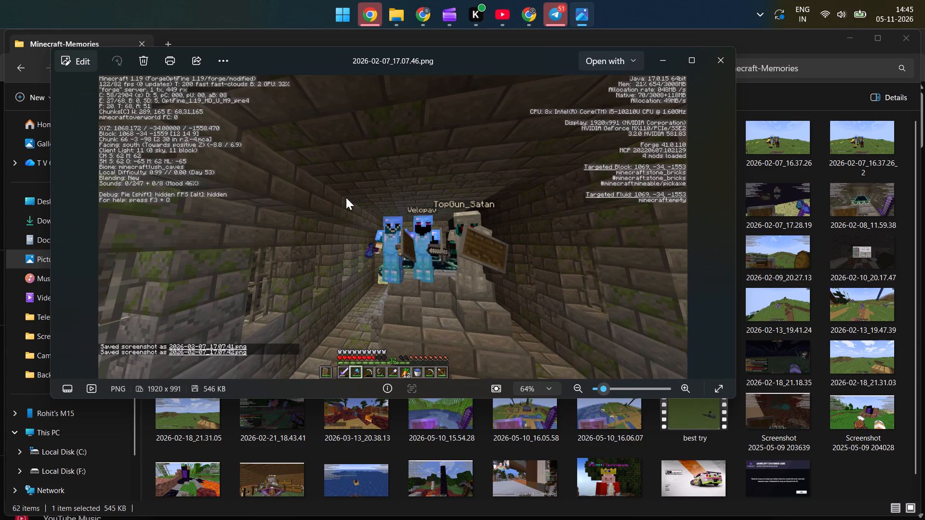
key("Right")
key("Right")
key("Right")
key("Right")
key("Right")
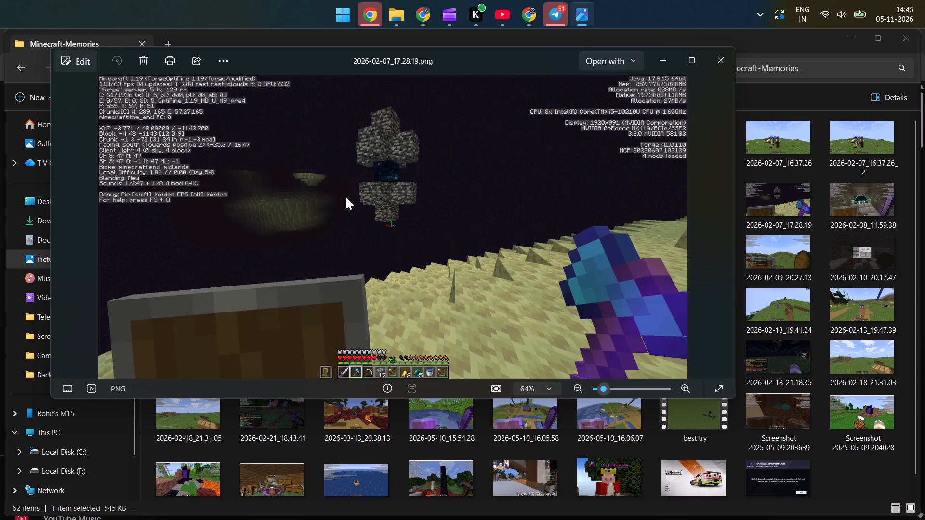
key("Left")
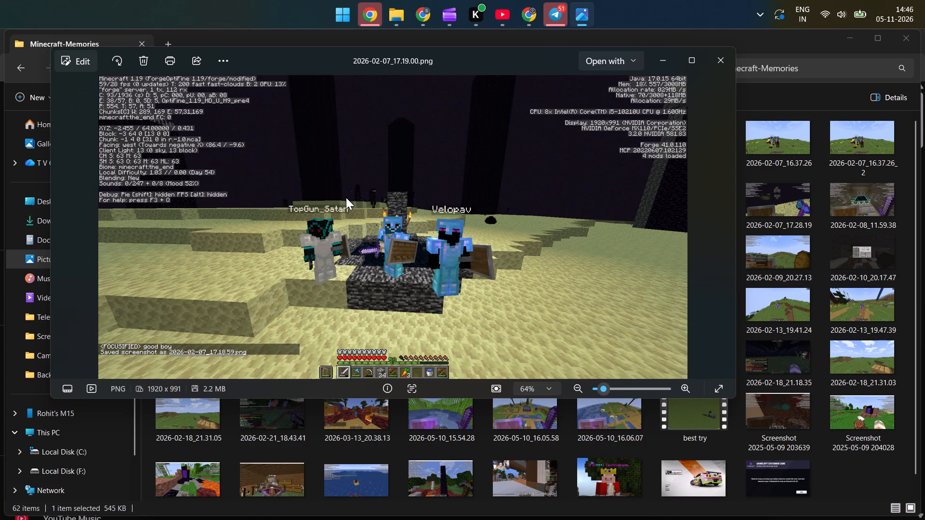
key("Left")
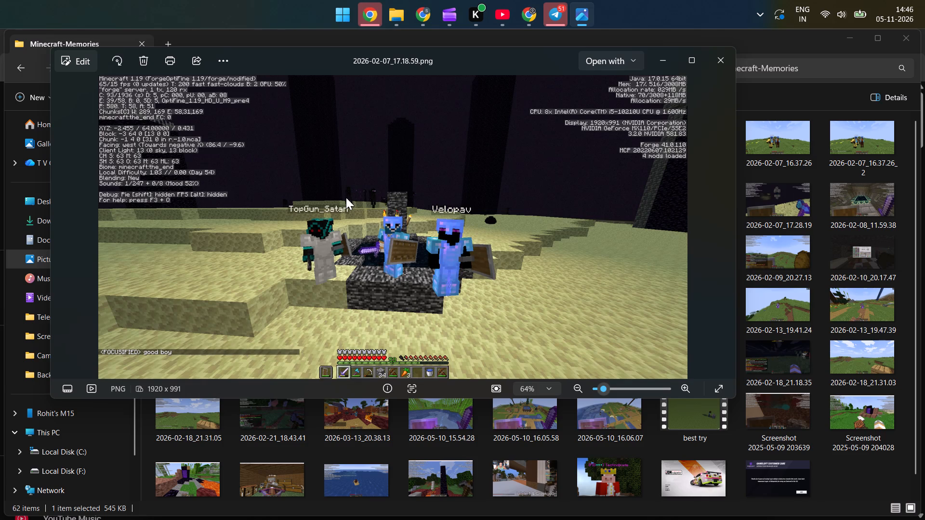
key("Left")
key("Left")
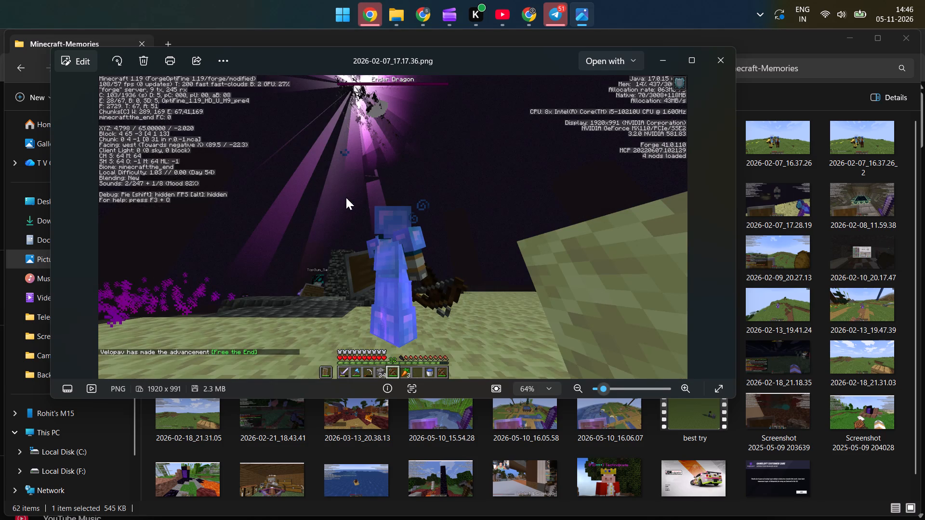
key("Print")
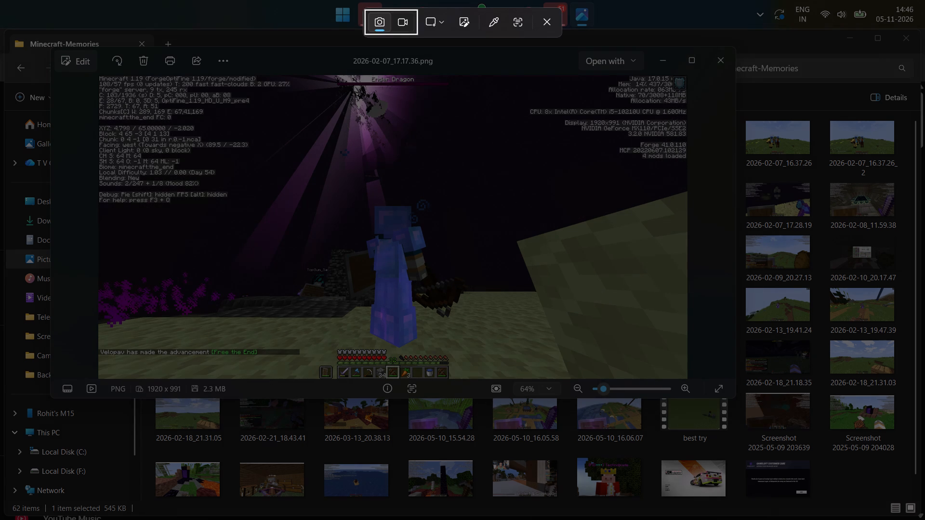
key("Escape")
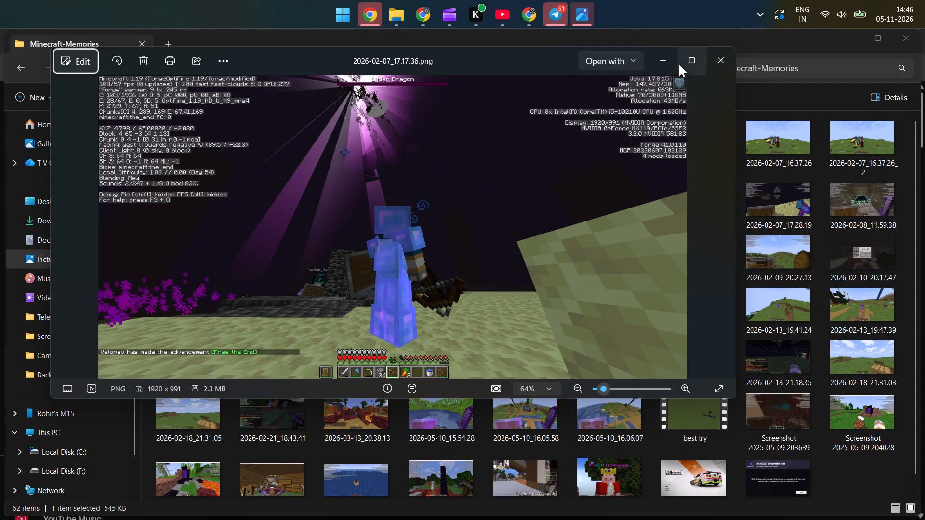
Select the 2026-02-07_17.17.36 image in the Minecraft-Memories folder and close the photo viewer.
left_click(669, 63)
scroll(524, 247, "up", 5)
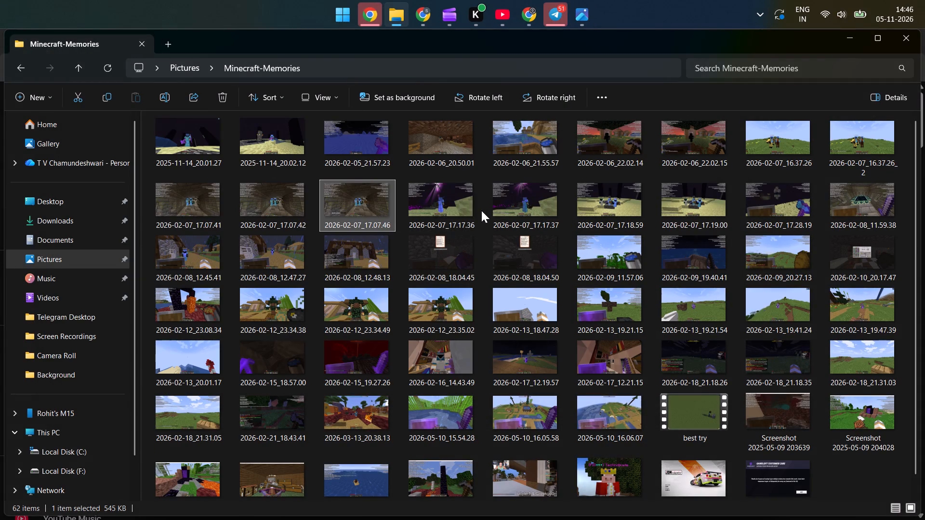
left_click(451, 209)
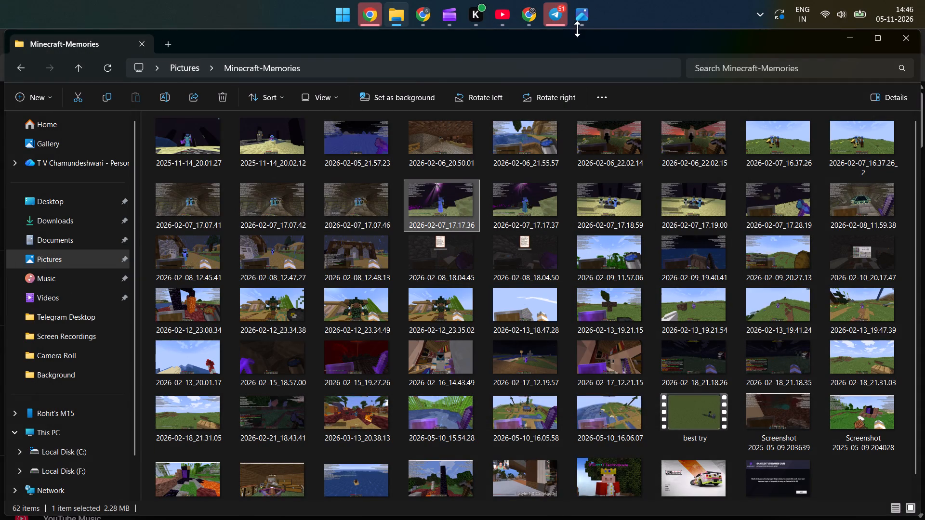
left_click(630, 42)
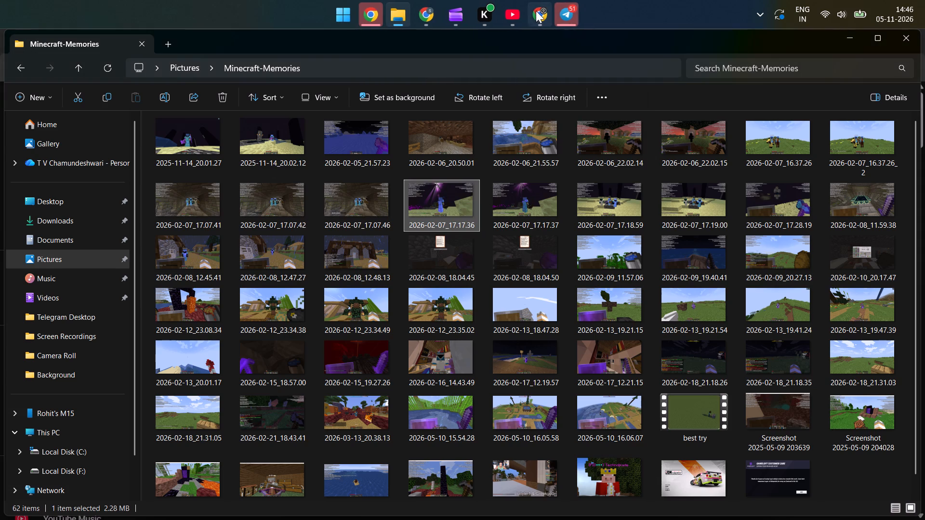
left_click(536, 11)
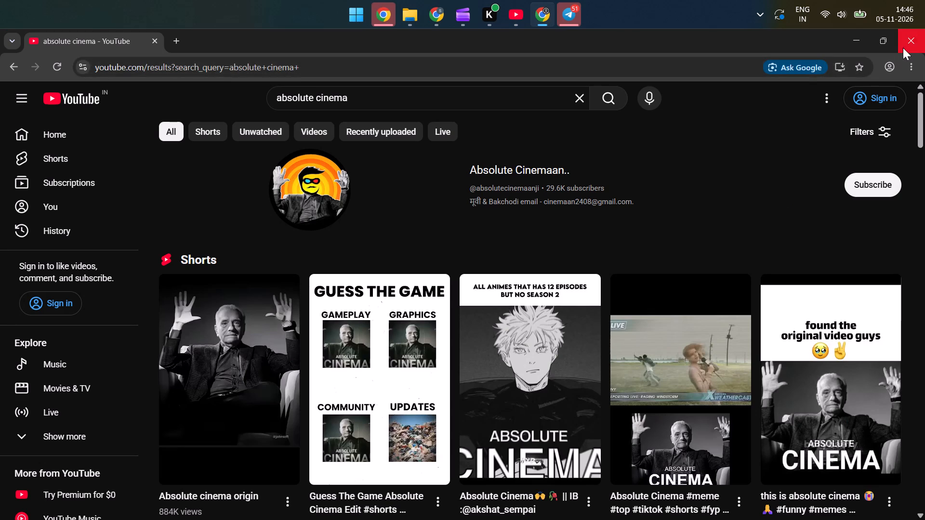
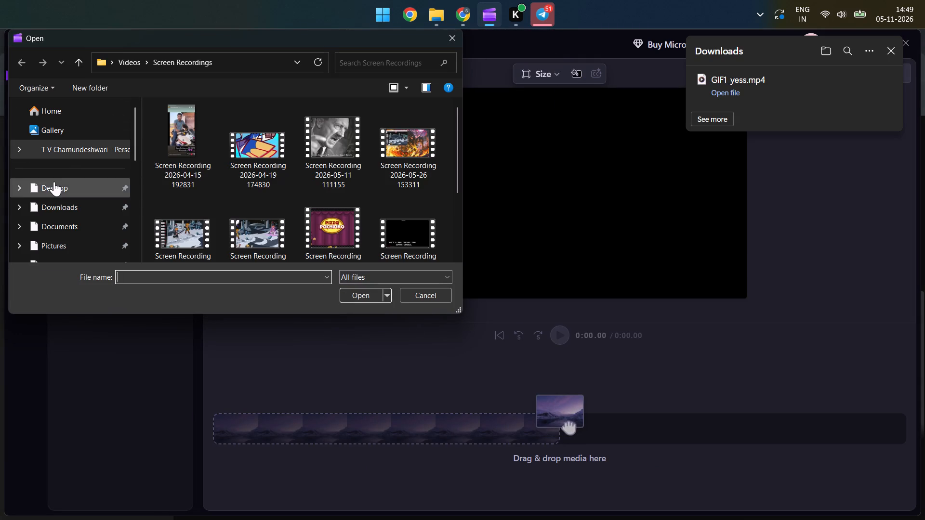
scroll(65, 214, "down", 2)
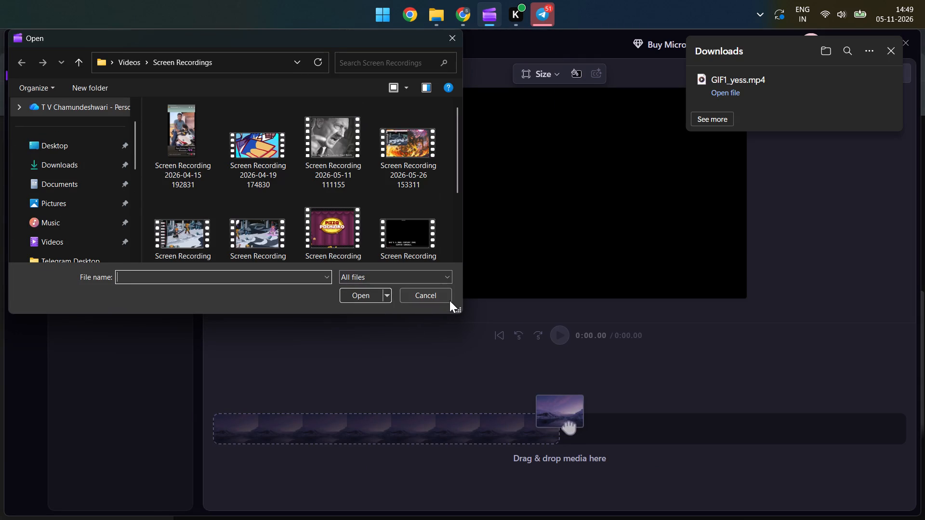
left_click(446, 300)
Import the 2026-02-07_17.17.36 image from File Explorer's Minecraft-Memories folder into the media of Clipchamp's Video Project 5.
left_click(431, 21)
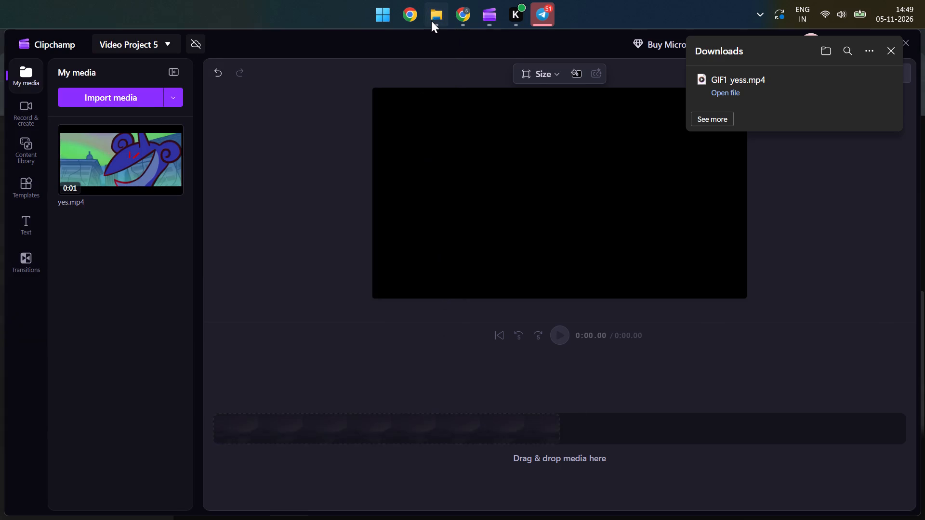
left_click_drag(445, 210, 488, 16)
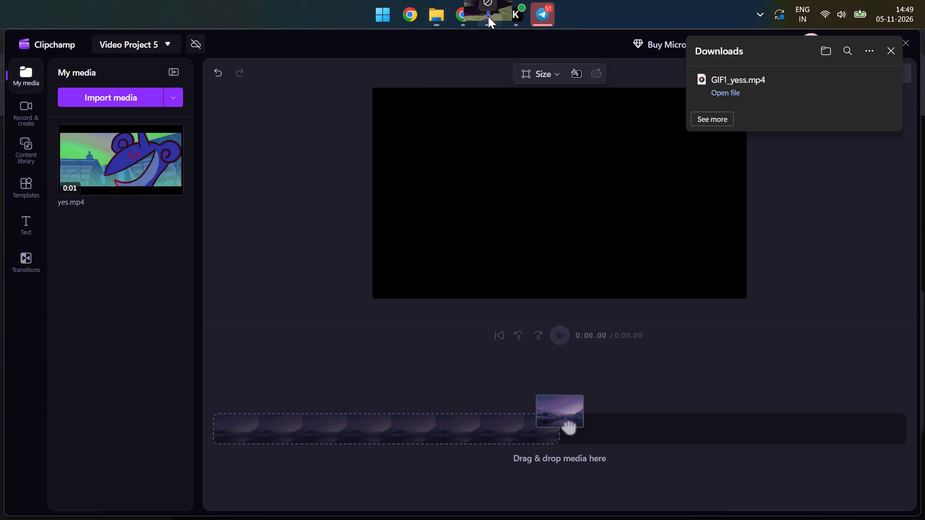
left_click_drag(488, 16, 114, 233)
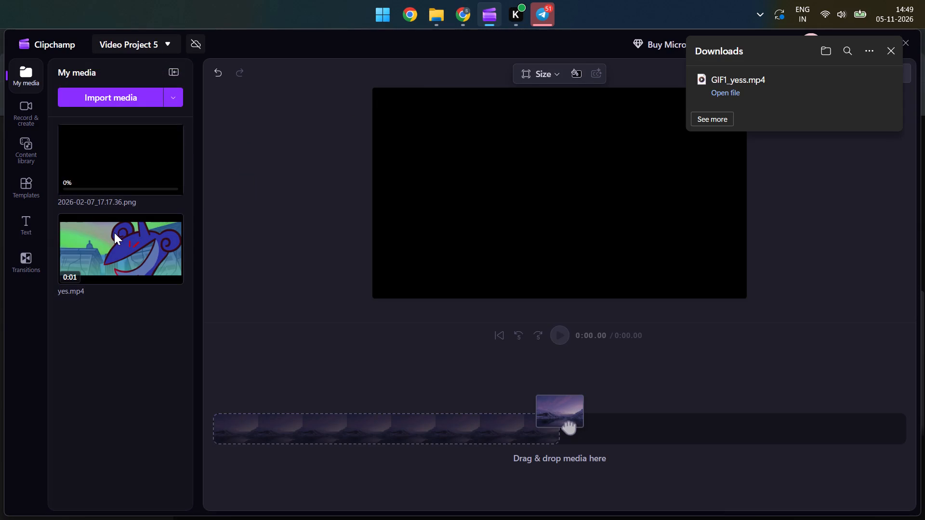
Add 2026-02-07_17.17.36.png to the project timeline and close the Downloads pop-up.
left_click(147, 151)
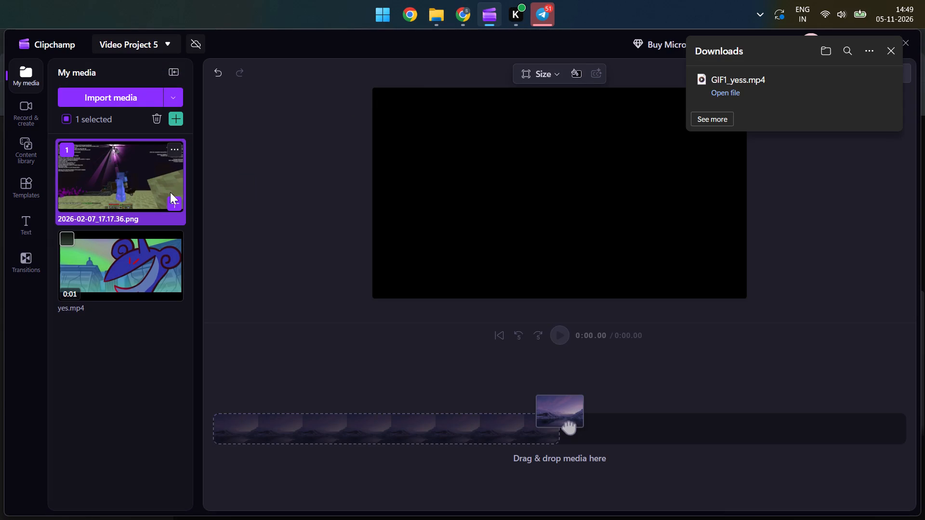
left_click(179, 209)
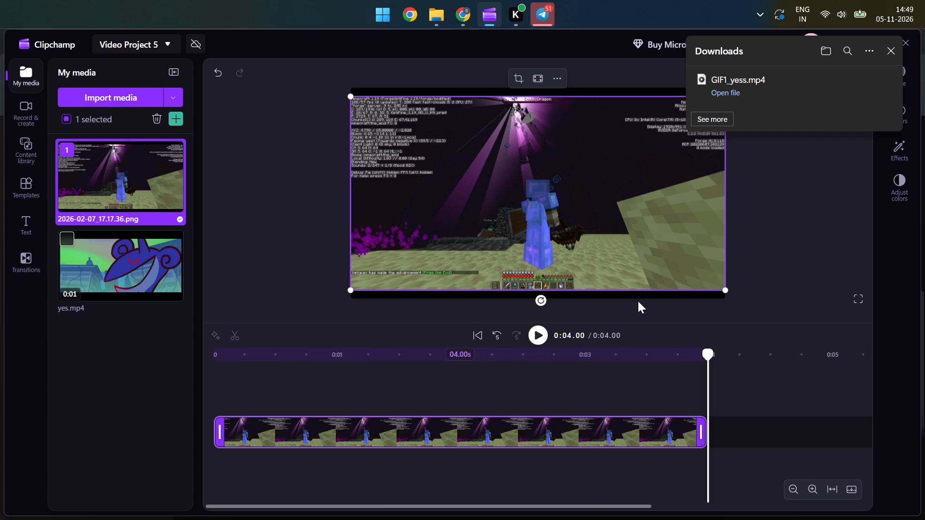
scroll(463, 203, "up", 3, "ctrl")
scroll(463, 203, "down", 1)
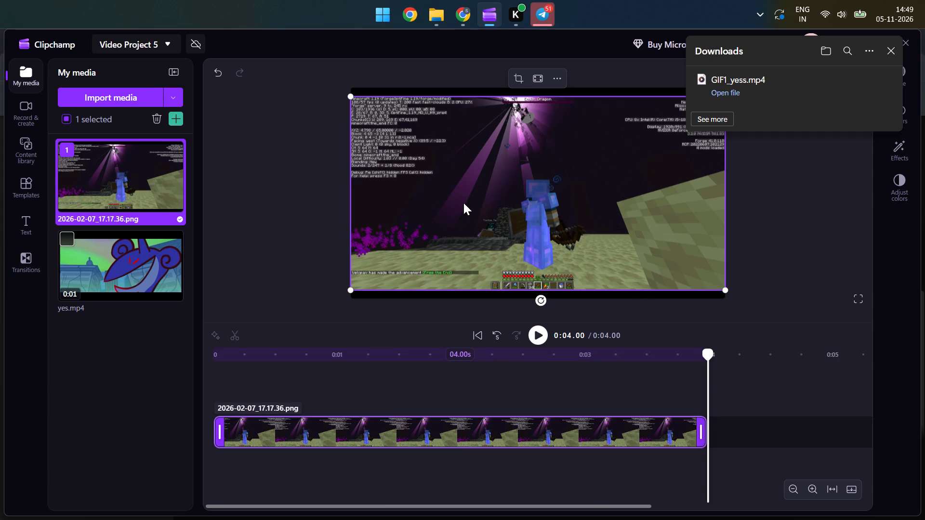
scroll(463, 203, "down", 1)
left_click(896, 44)
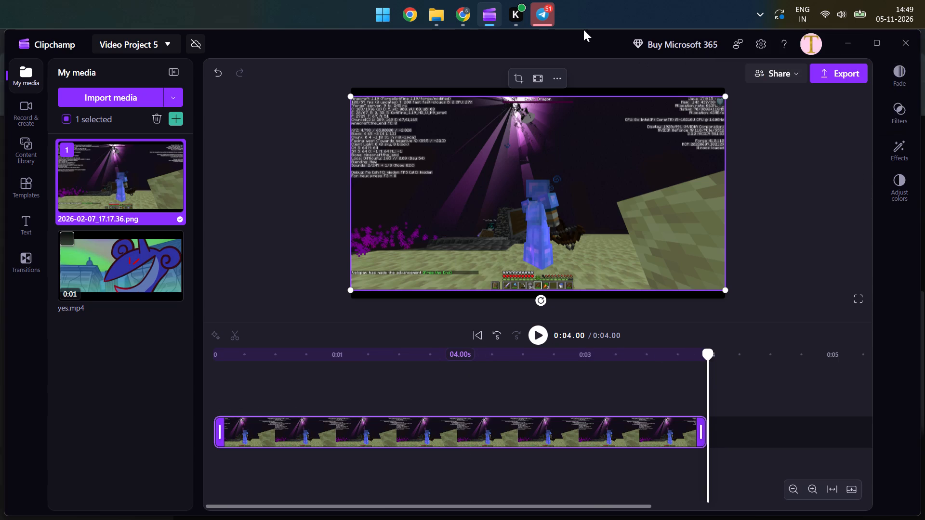
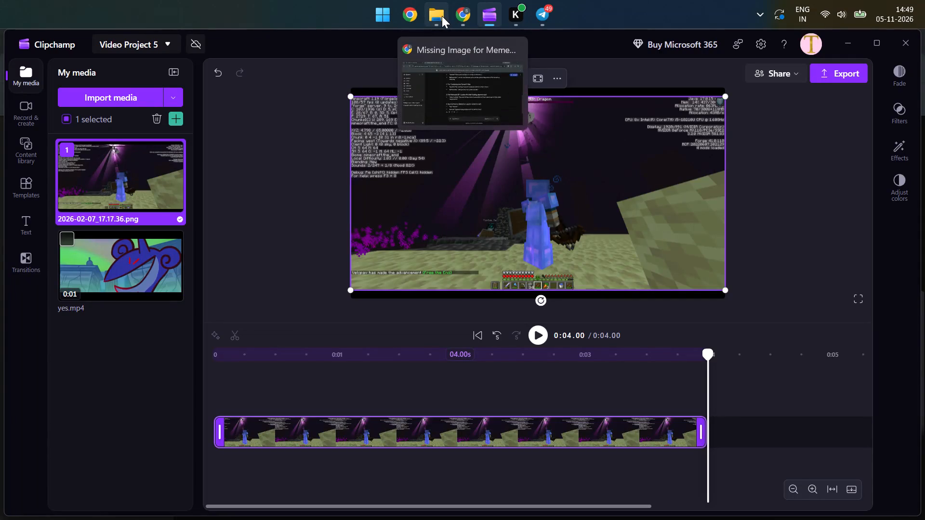
View the 2026-02-07_17.17.36 image from the Minecraft-Memories folder in a maximized Photos window and close it.
left_click(441, 16)
double_click(456, 209)
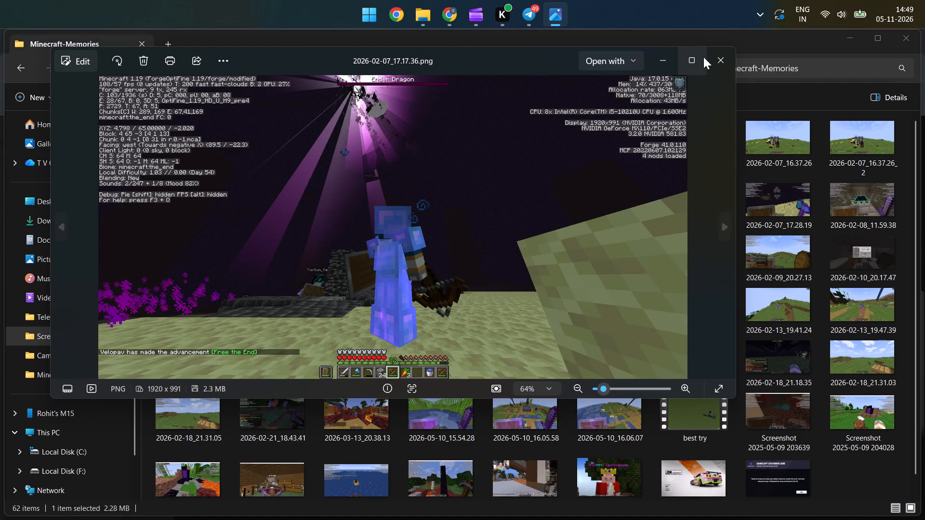
left_click(703, 57)
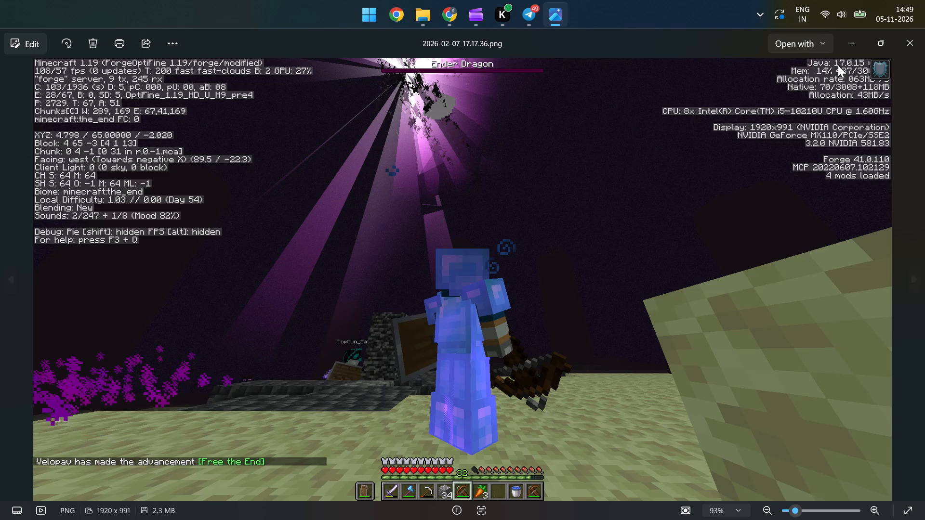
left_click(907, 35)
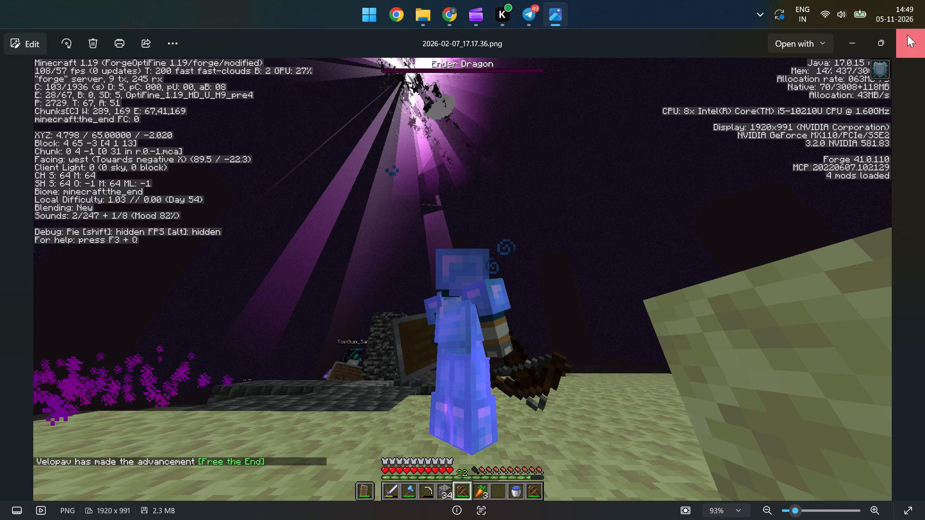
Back in Clipchamp, scale the Minecraft screenshot down slightly from its upper-left corner in the video preview.
left_click(489, 18)
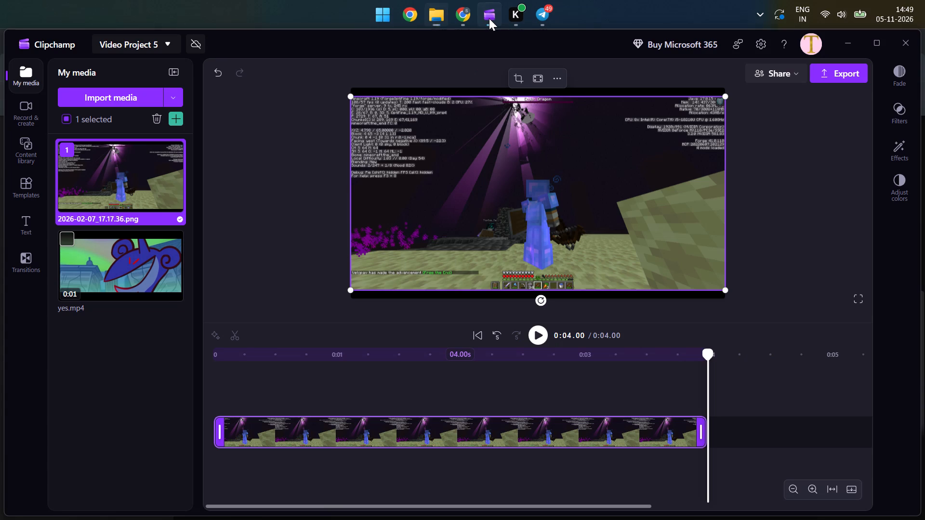
left_click_drag(351, 94, 373, 100)
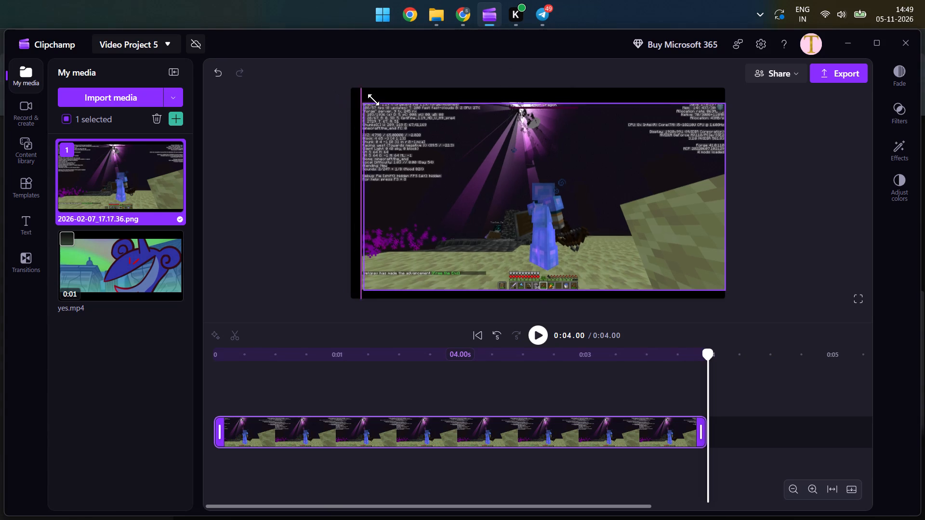
left_click_drag(373, 100, 325, 88)
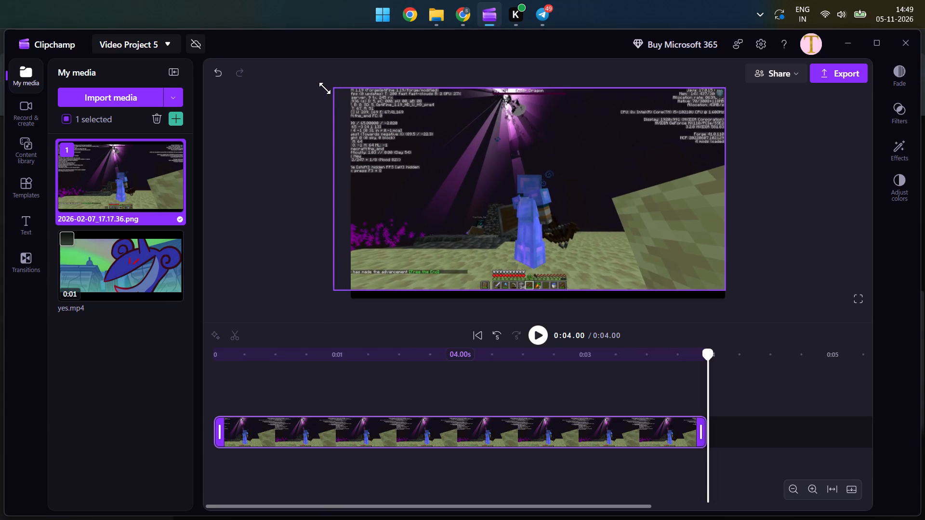
left_click_drag(325, 88, 350, 86)
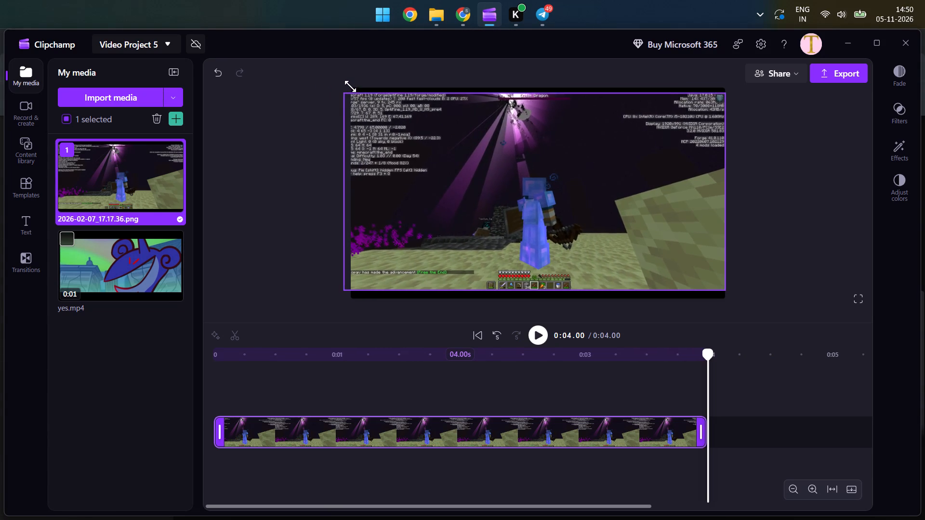
left_click_drag(350, 86, 363, 84)
left_click(477, 159)
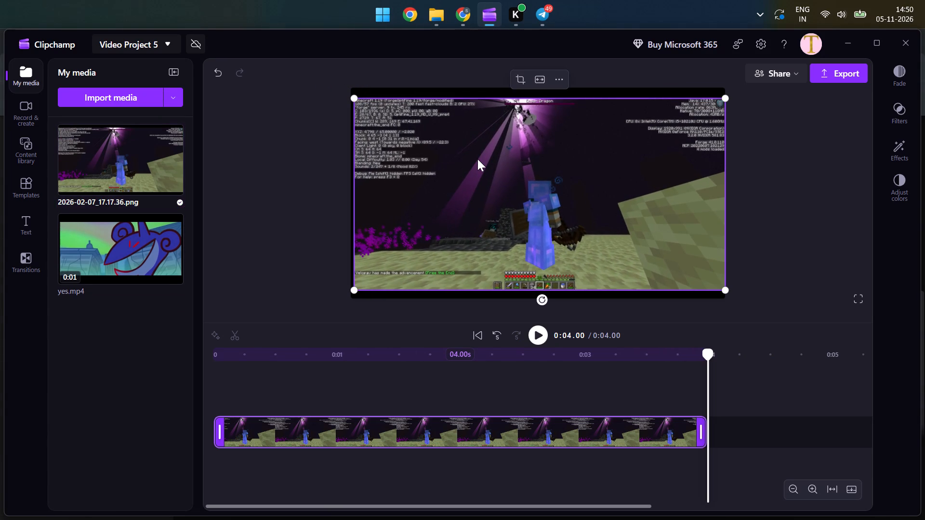
Crop the Minecraft screenshot around the armored player, trimming both sides and the hotbar along the bottom, and apply the crop.
left_click(516, 79)
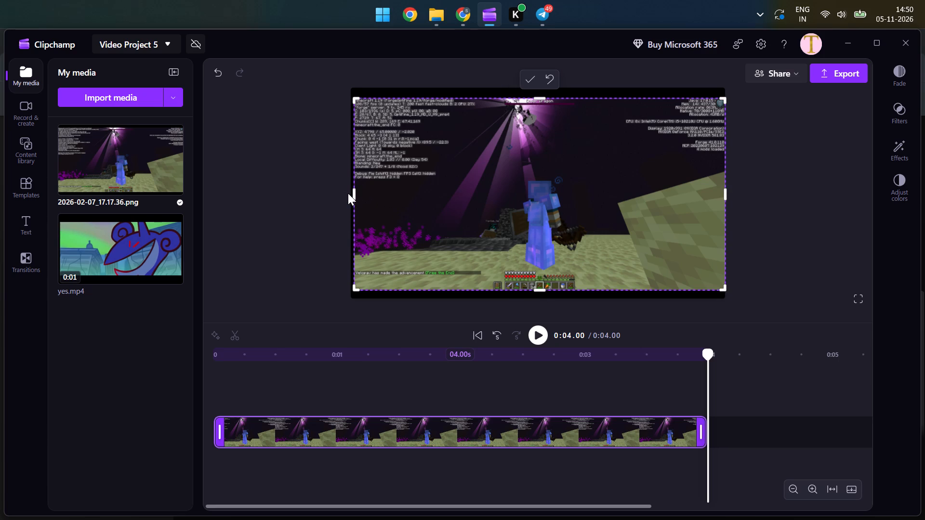
left_click_drag(355, 193, 374, 193)
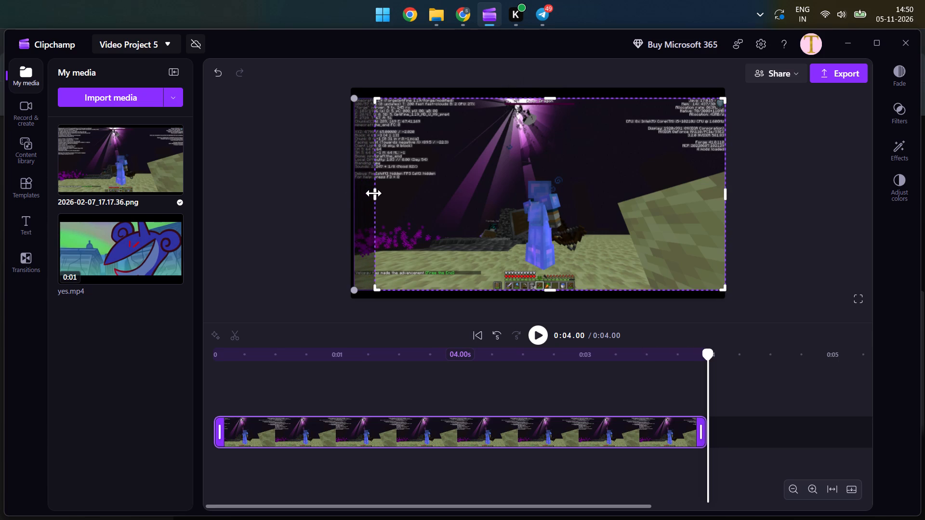
left_click_drag(374, 193, 372, 193)
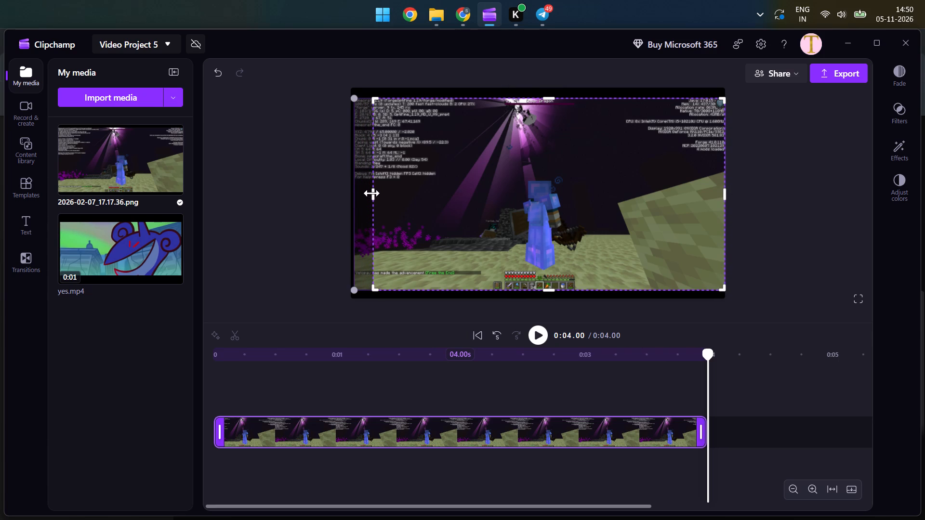
left_click_drag(372, 193, 380, 191)
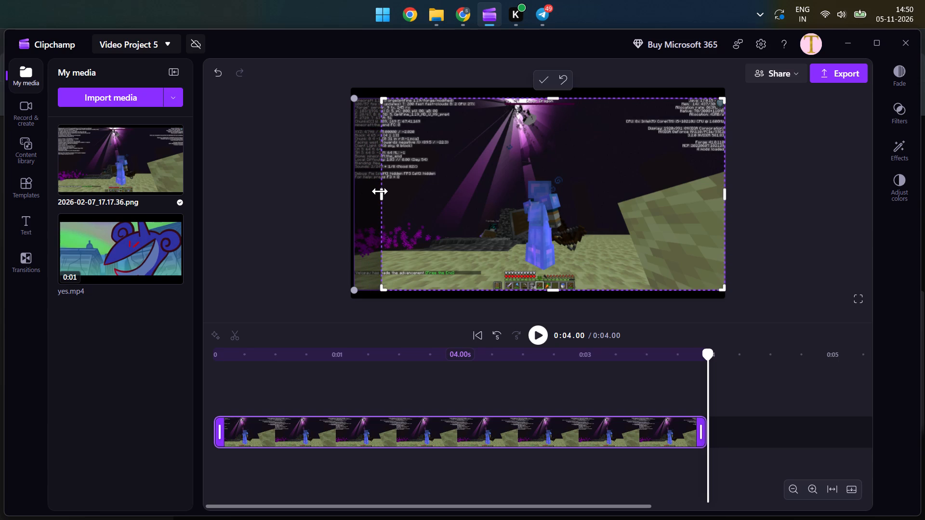
left_click_drag(727, 195, 672, 203)
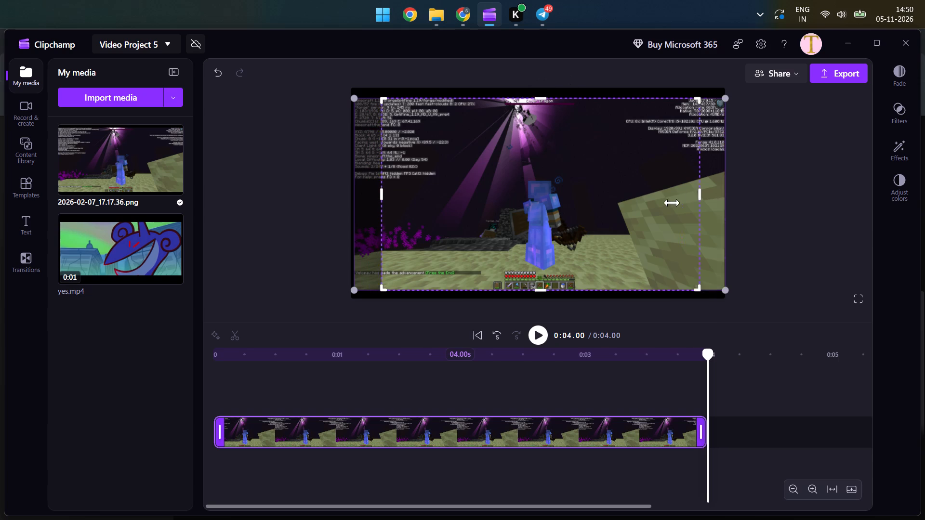
left_click_drag(672, 203, 627, 223)
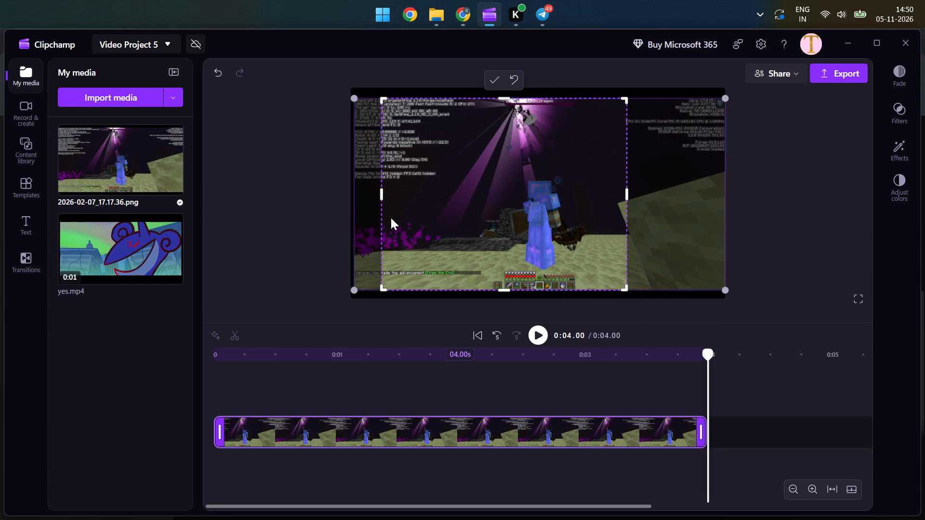
left_click_drag(463, 204, 442, 207)
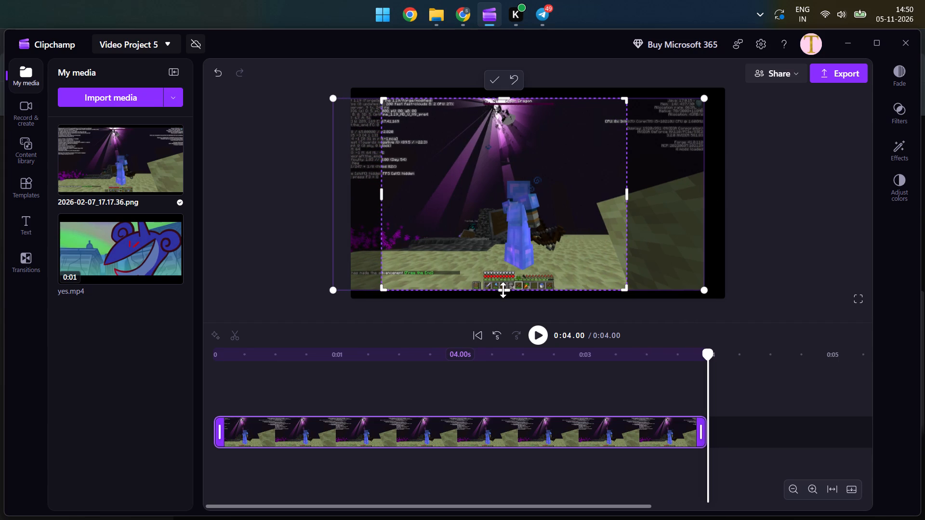
left_click_drag(503, 290, 503, 269)
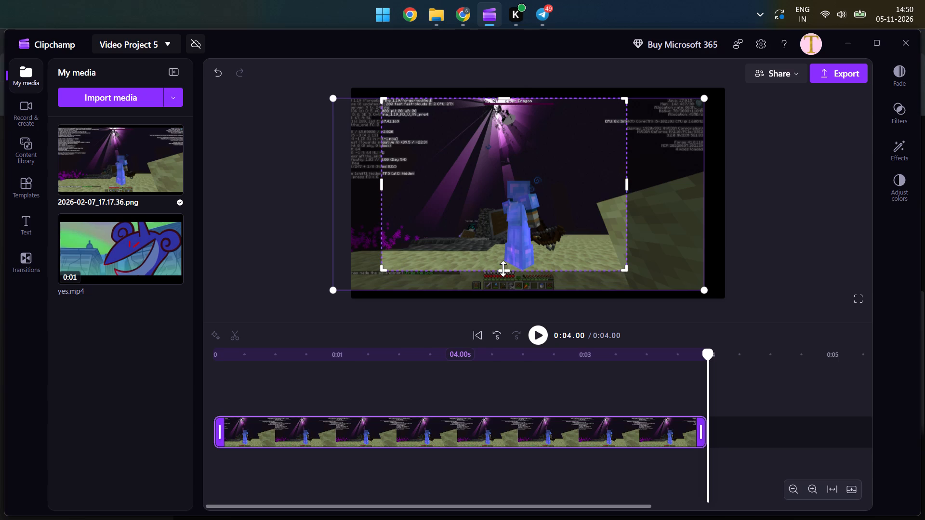
left_click(665, 206)
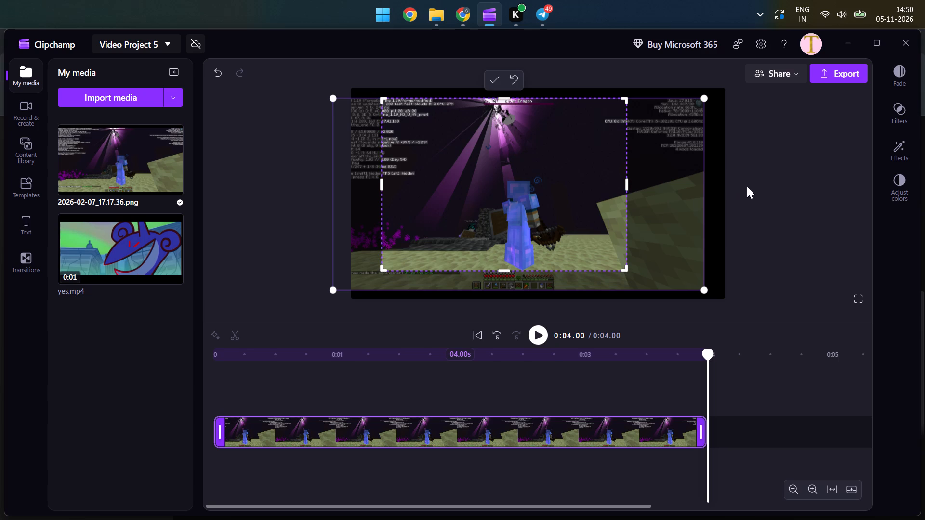
left_click(493, 80)
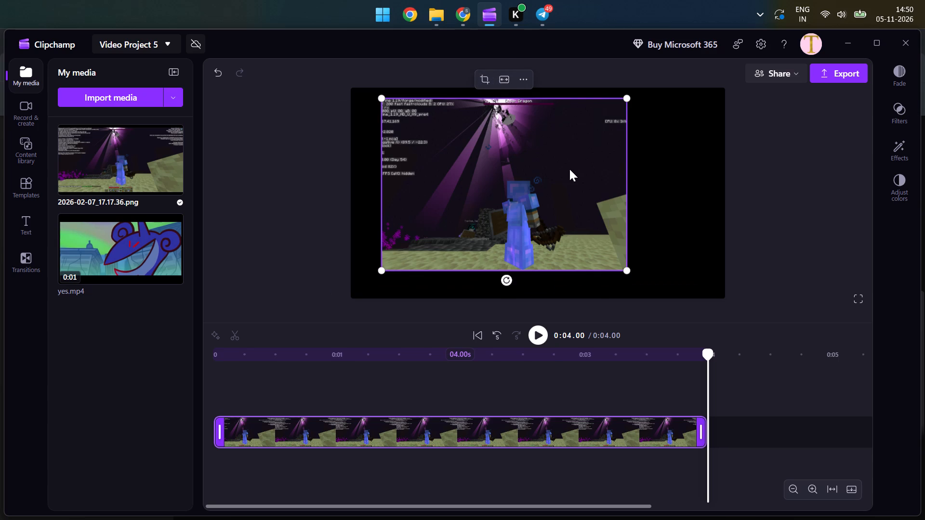
Move the cropped screenshot towards the canvas centre and shrink it from its upper-right corner, leaving empty space above for a caption.
left_click_drag(568, 169, 594, 180)
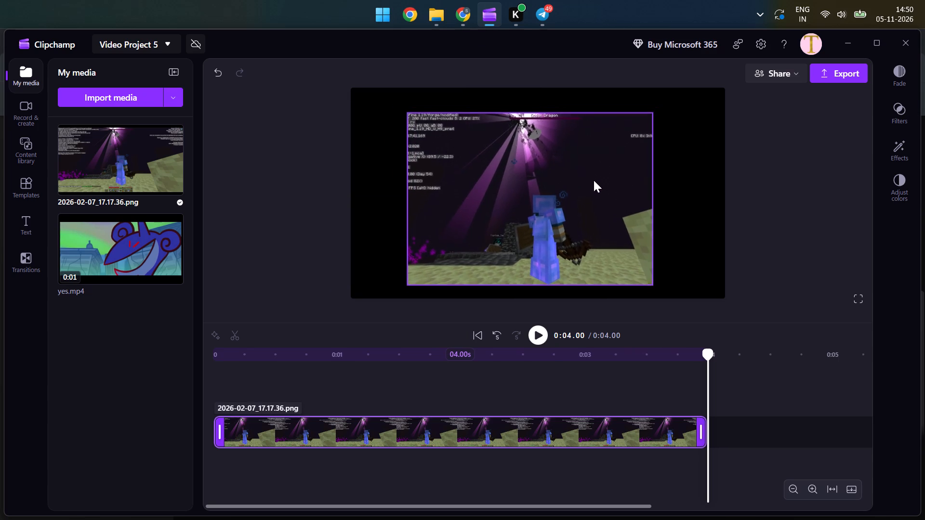
left_click_drag(594, 180, 594, 177)
left_click_drag(651, 106, 648, 108)
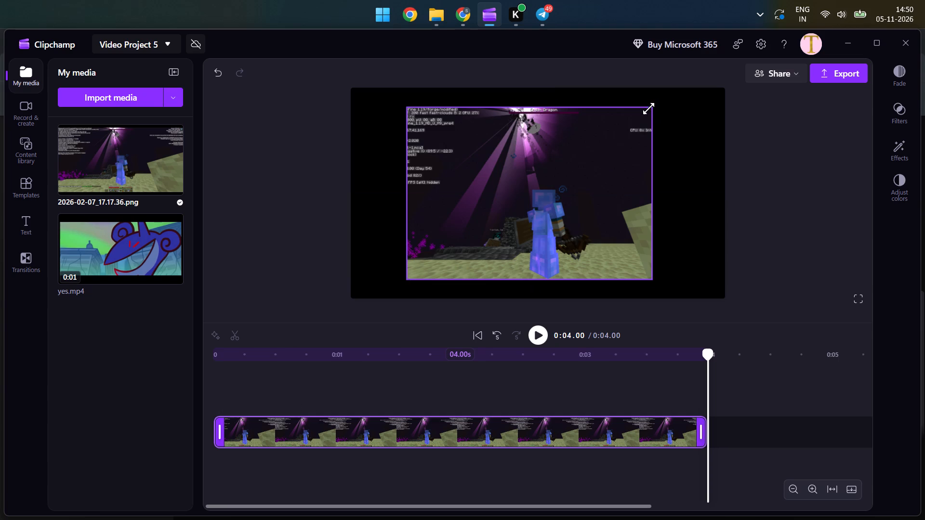
left_click_drag(648, 108, 601, 143)
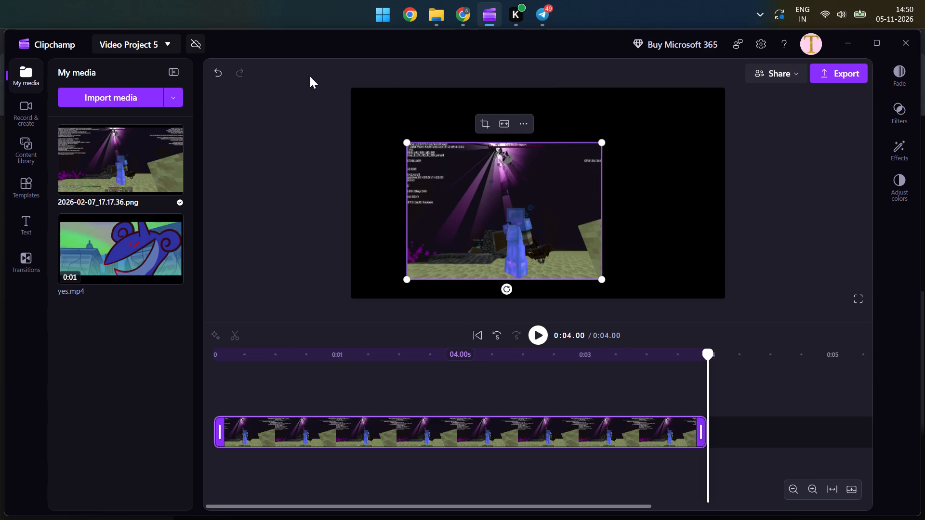
left_click(682, 186)
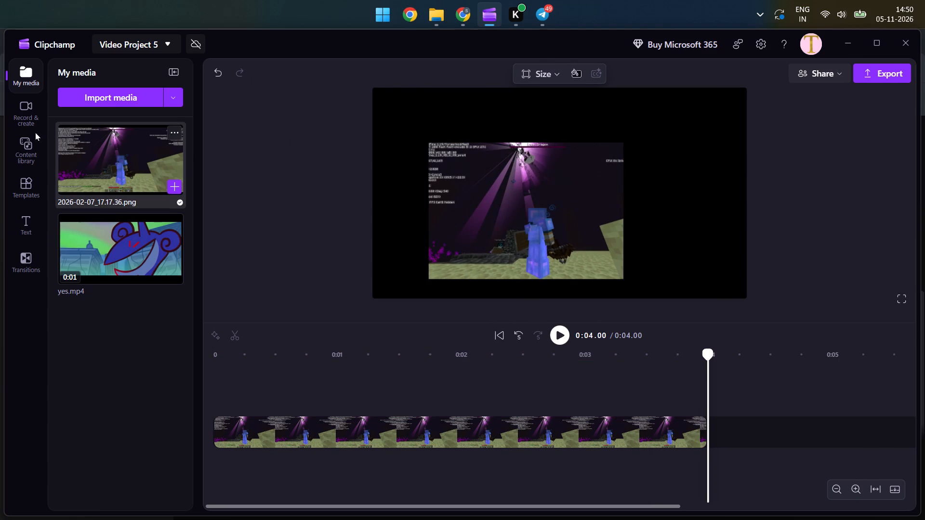
Browse the Text overlays templates for a caption layout, previewing the Graphic checklist lower third template without adding it.
left_click(24, 202)
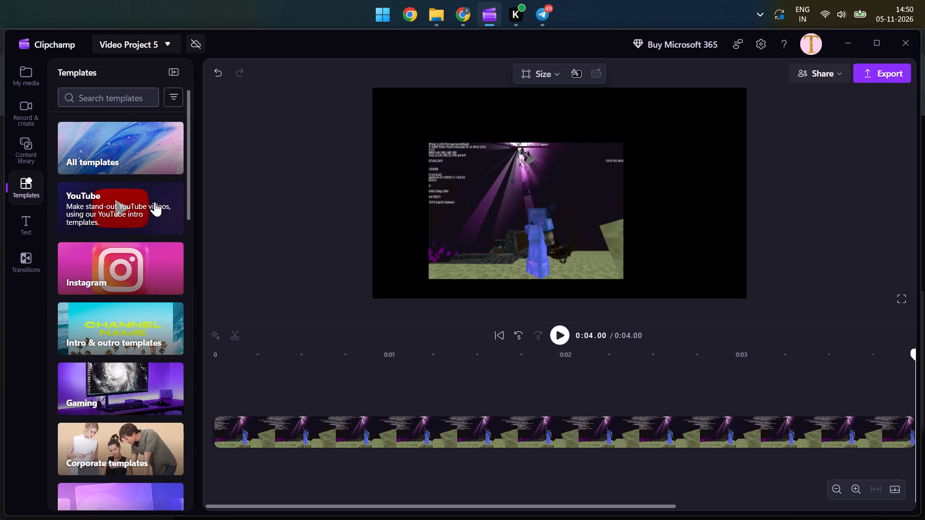
scroll(131, 315, "down", 3)
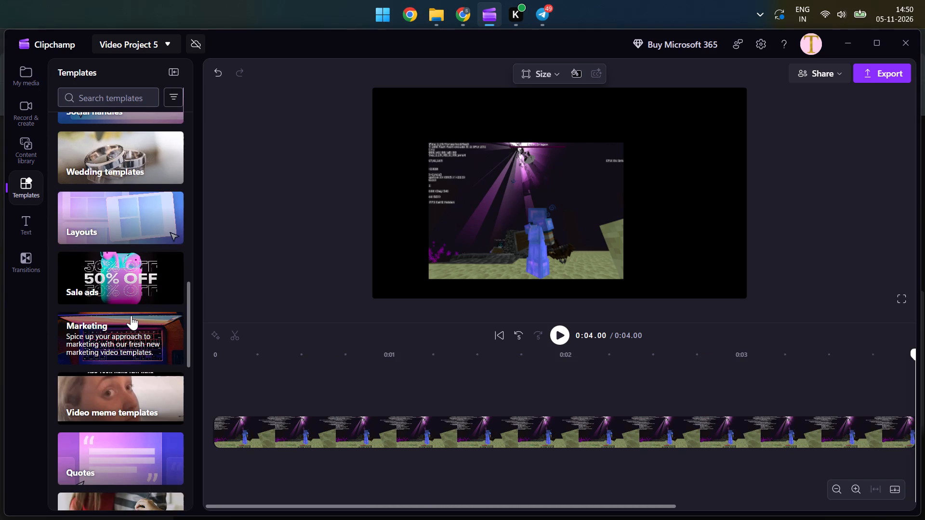
scroll(131, 315, "up", 2)
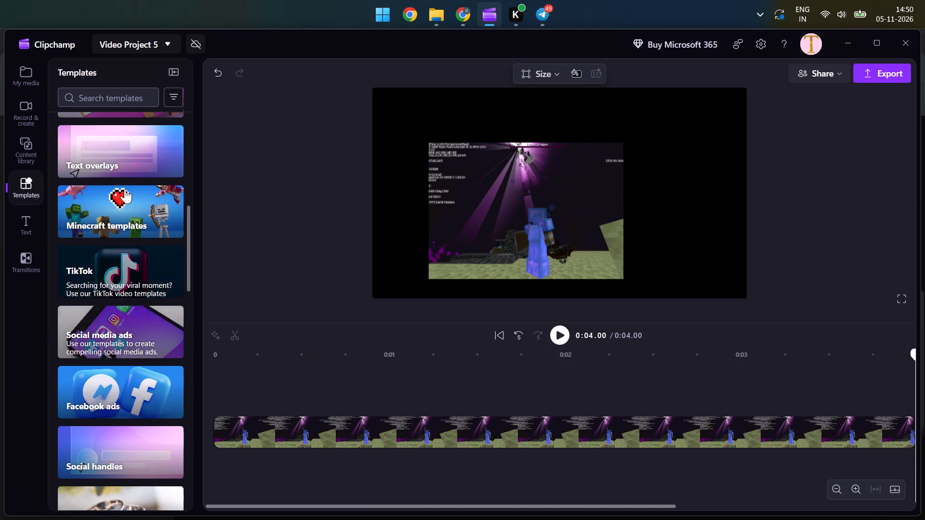
left_click(137, 170)
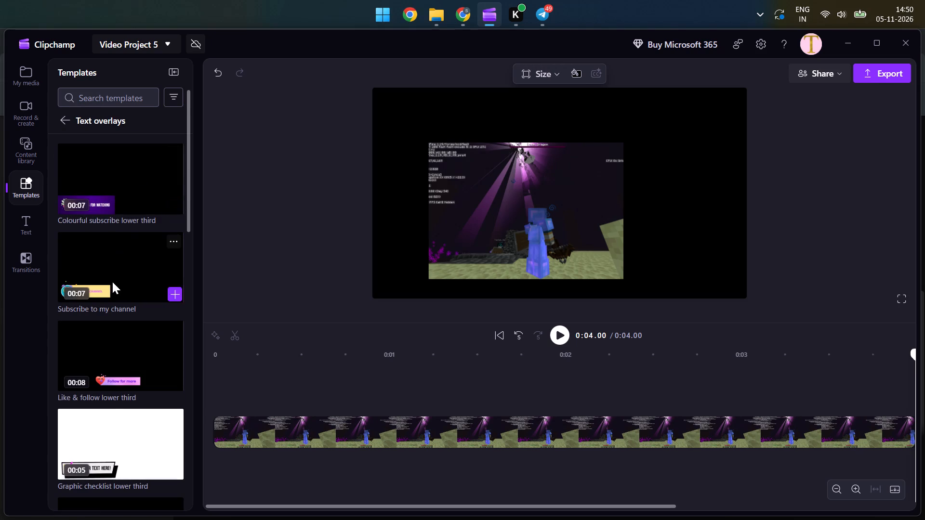
scroll(109, 344, "down", 2)
scroll(119, 231, "up", 1)
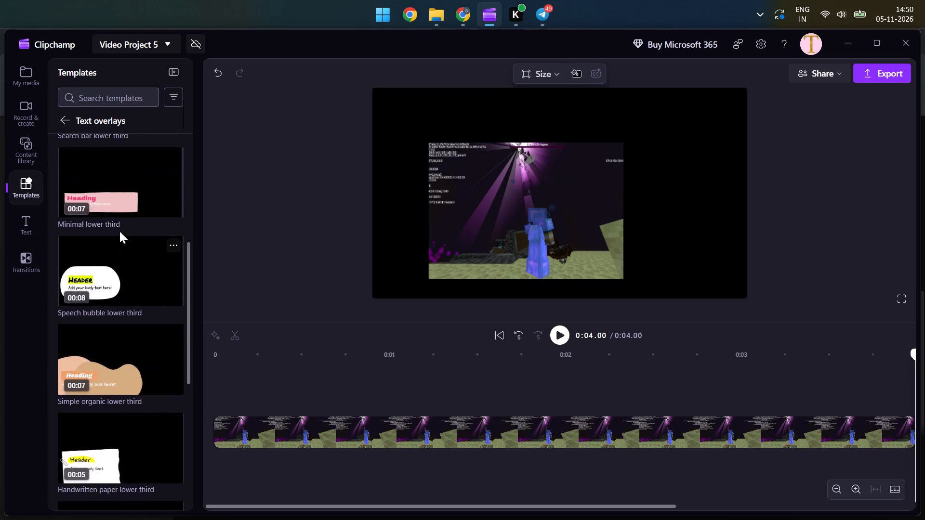
scroll(127, 203, "up", 1)
left_click_drag(127, 203, 125, 212)
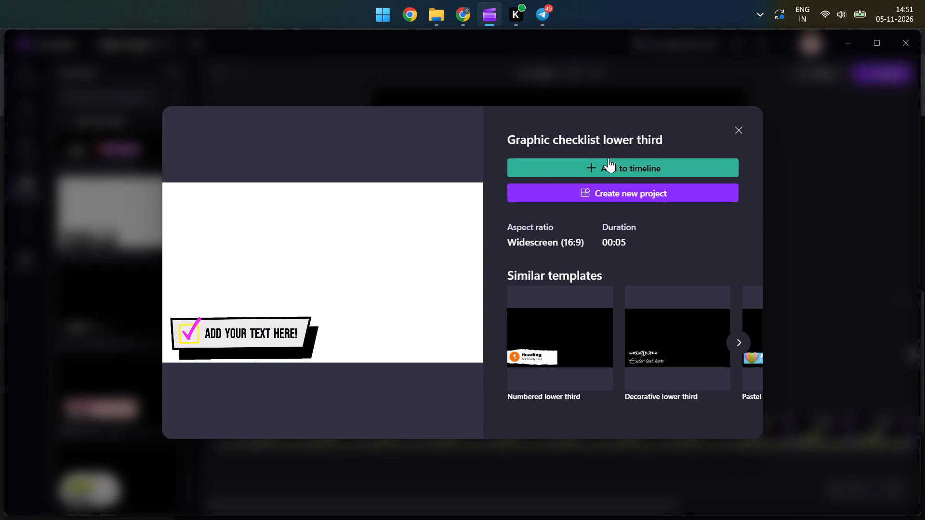
left_click(740, 128)
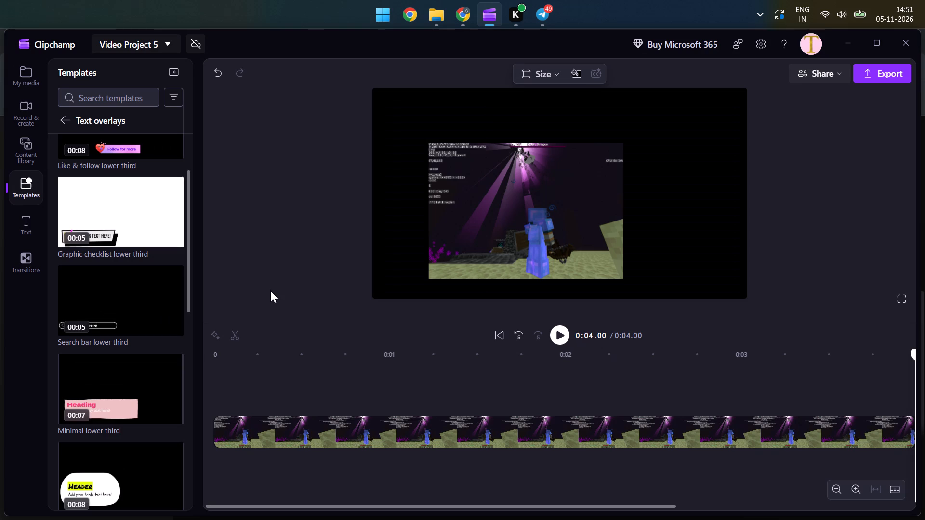
scroll(122, 392, "down", 2)
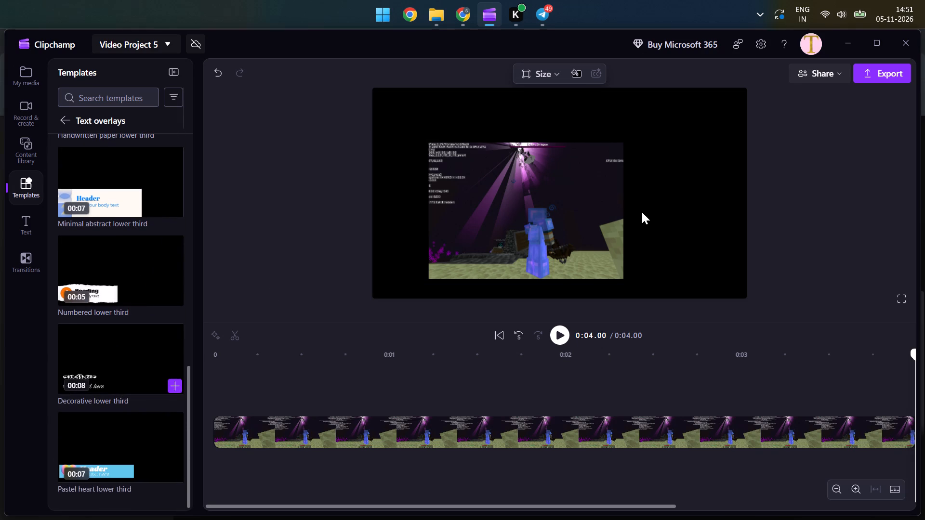
scroll(117, 303, "up", 4)
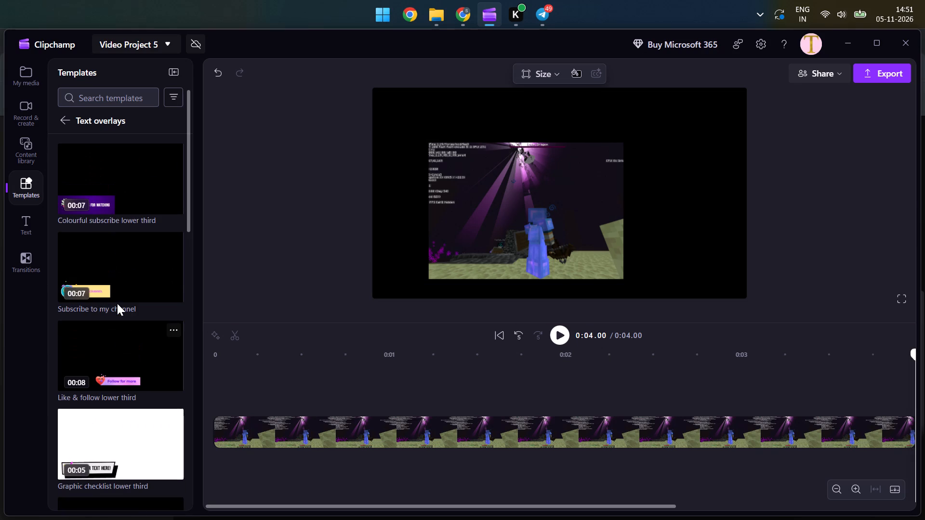
Bring up the text styles and set the canvas background to solid white.
left_click(26, 231)
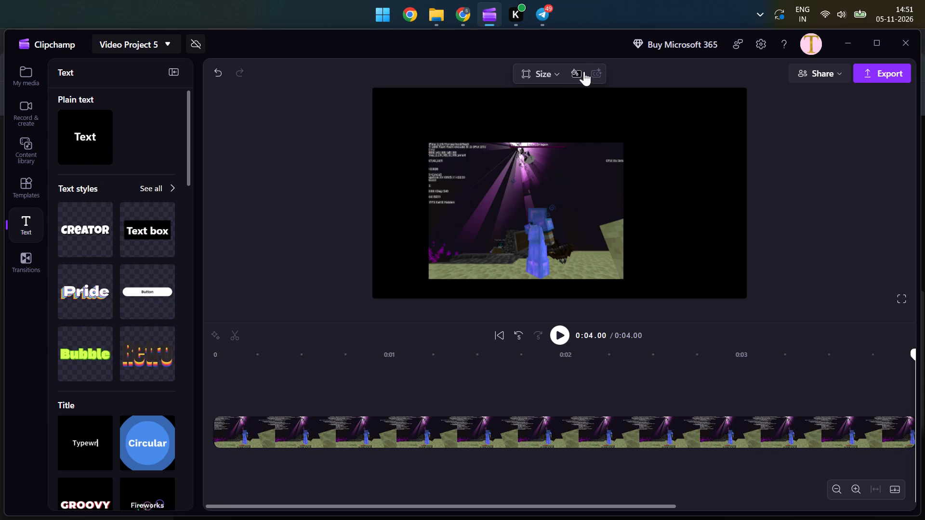
left_click(651, 147)
left_click(651, 147)
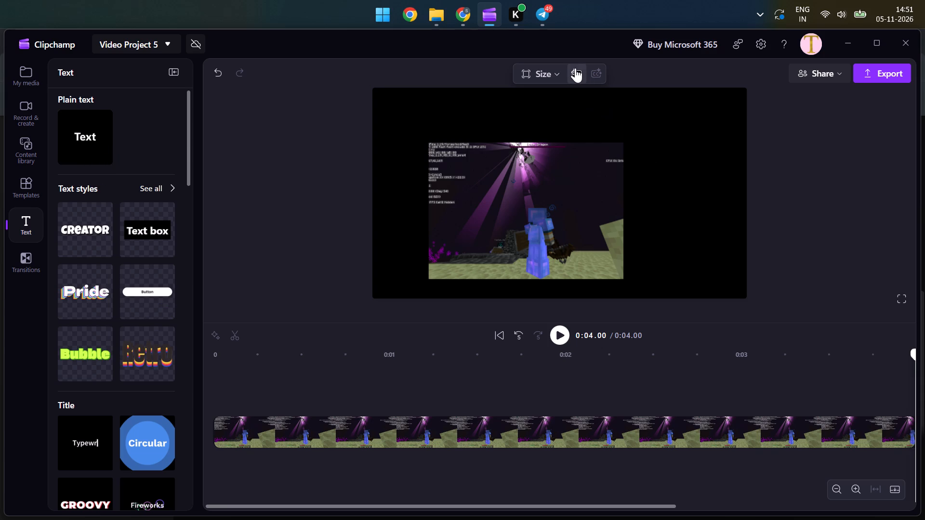
left_click(575, 68)
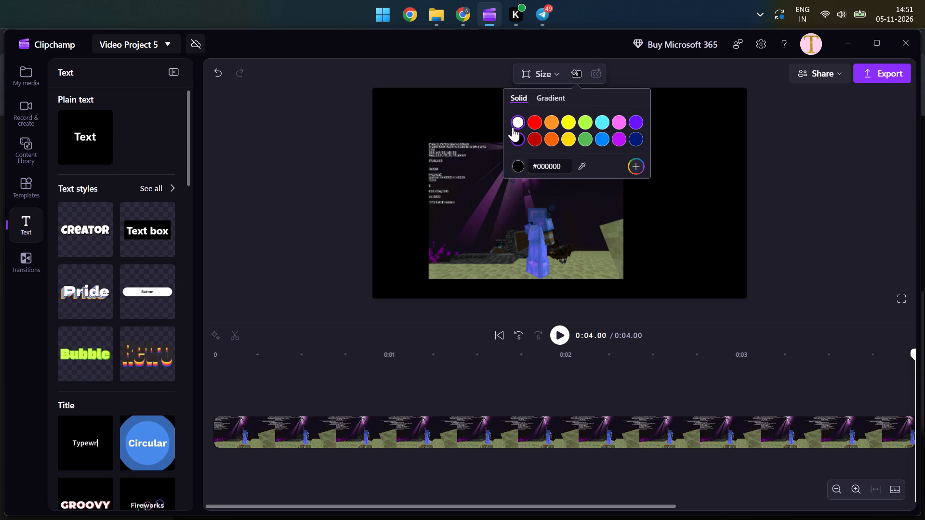
left_click(514, 127)
left_click(681, 216)
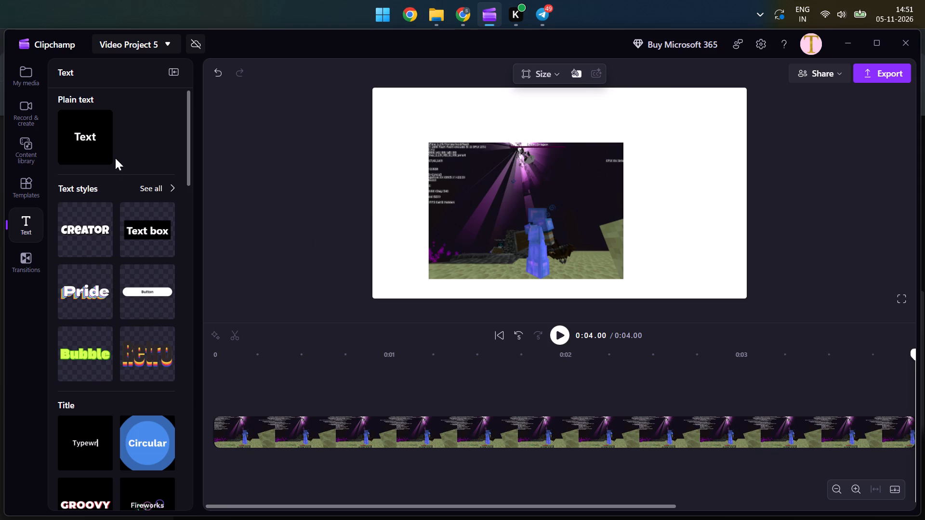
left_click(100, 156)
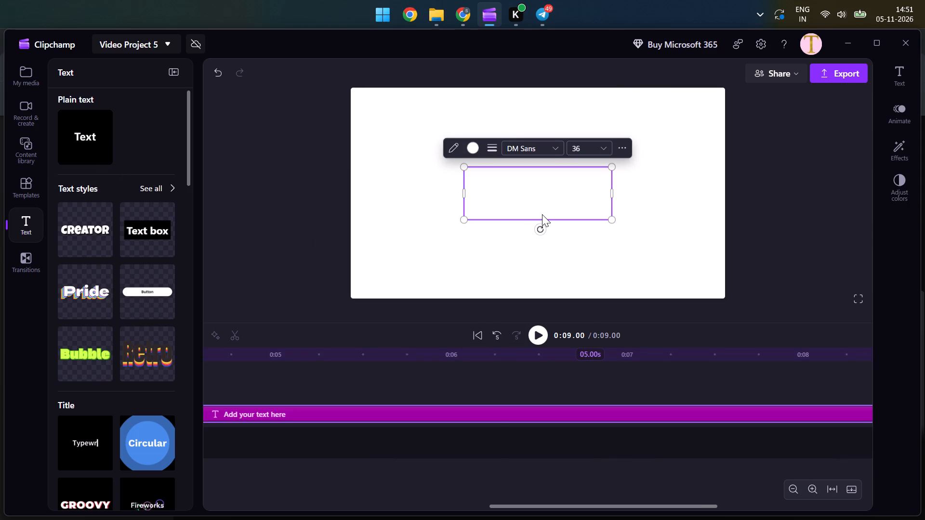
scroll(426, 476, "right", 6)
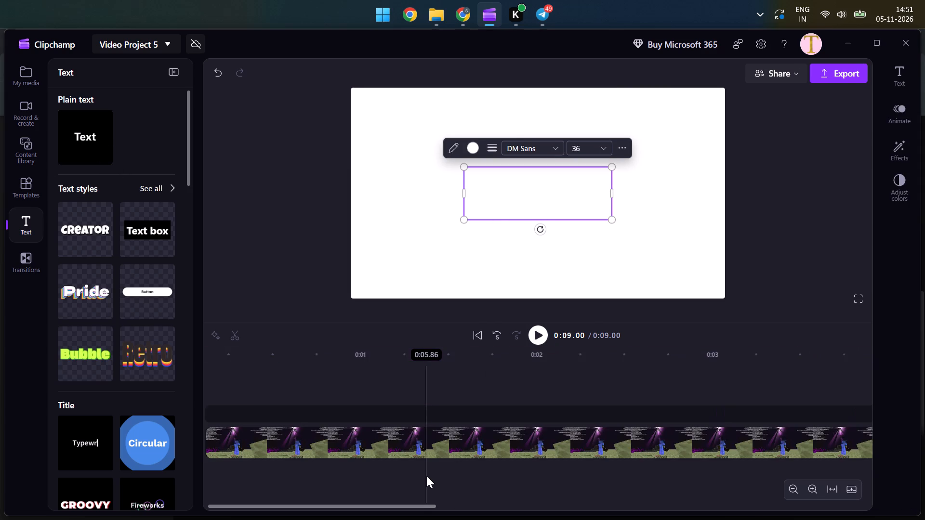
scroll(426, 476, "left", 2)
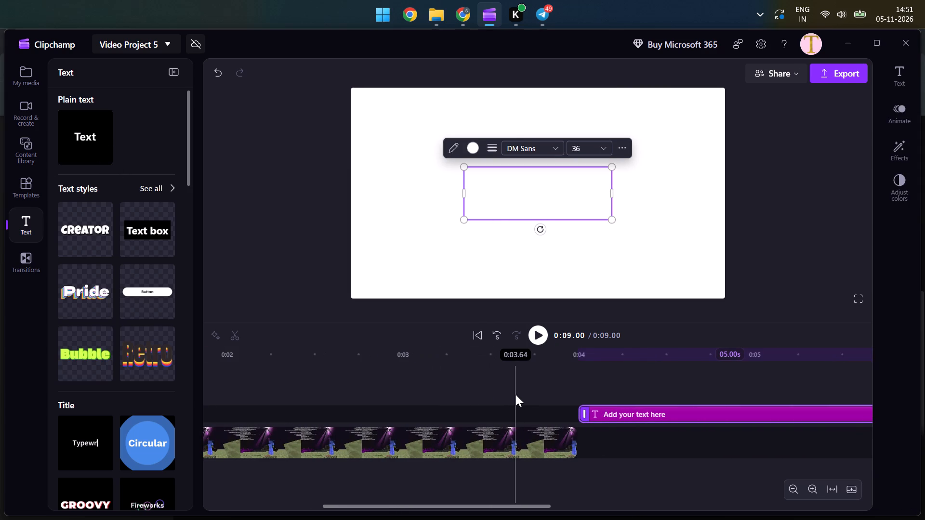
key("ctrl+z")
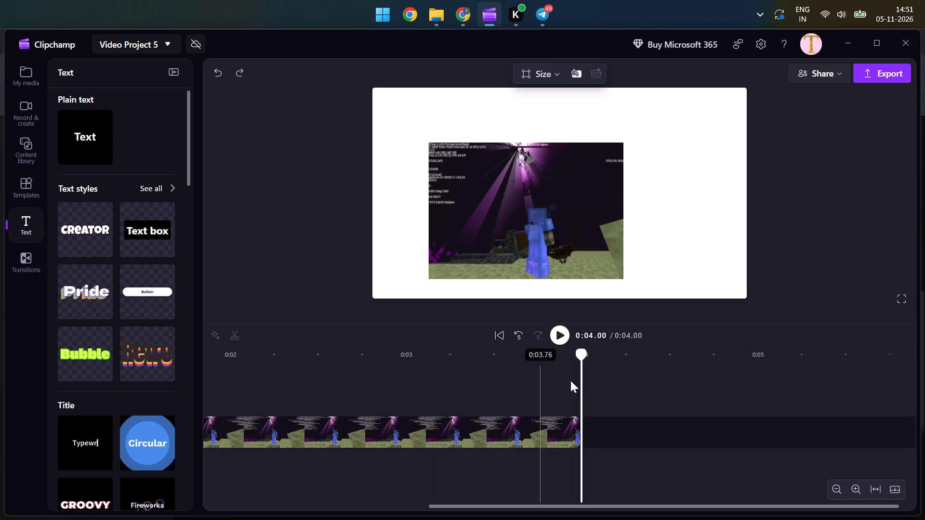
Add two plain text clips from about 0:00.21, moving the second onto its own track above, starting at about 3.74 seconds.
scroll(412, 373, "right", 11)
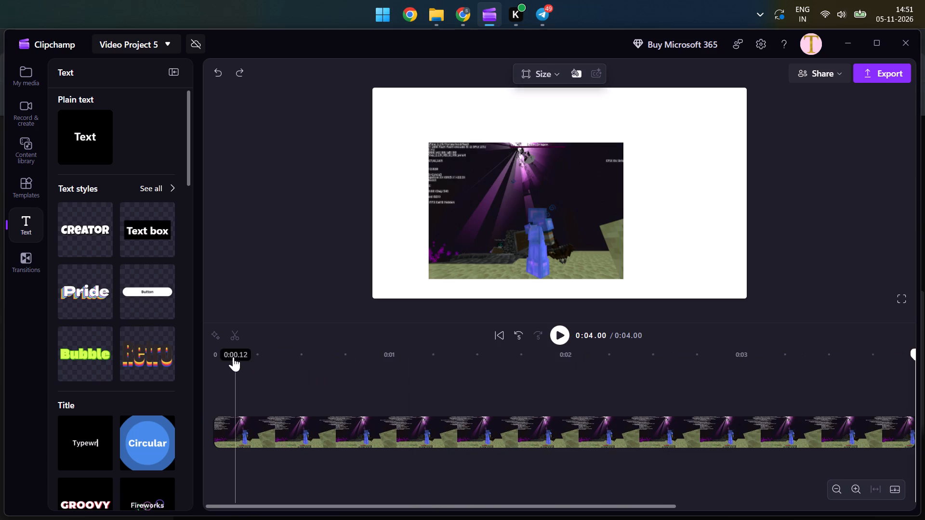
left_click(250, 354)
left_click(77, 133)
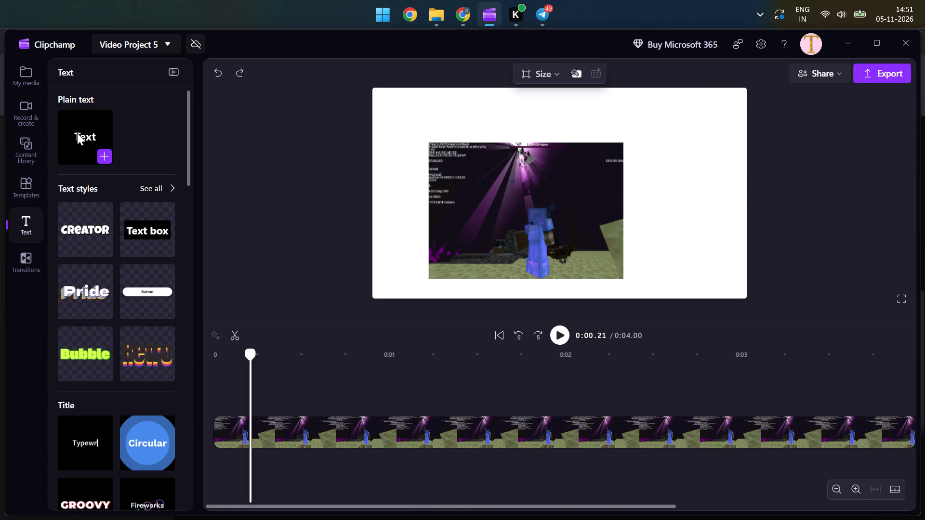
left_click(104, 159)
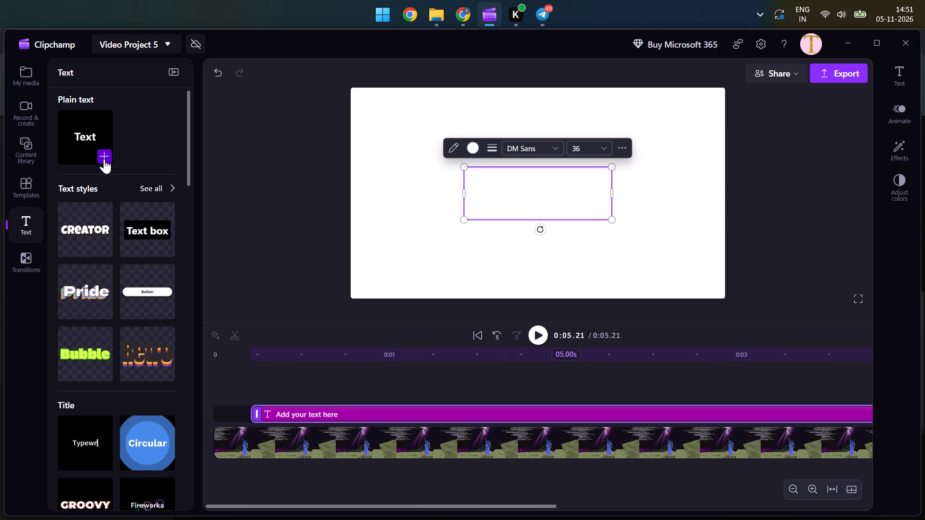
left_click(104, 159)
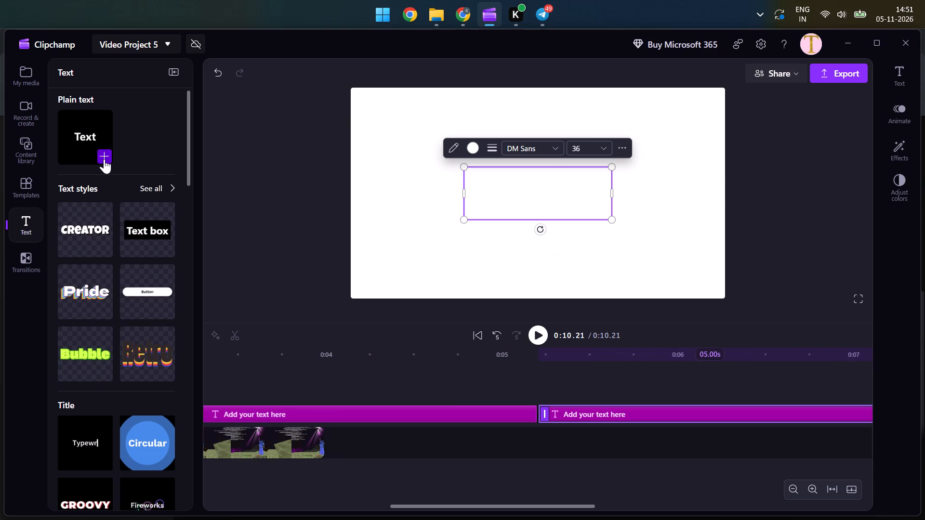
left_click_drag(602, 412, 369, 384)
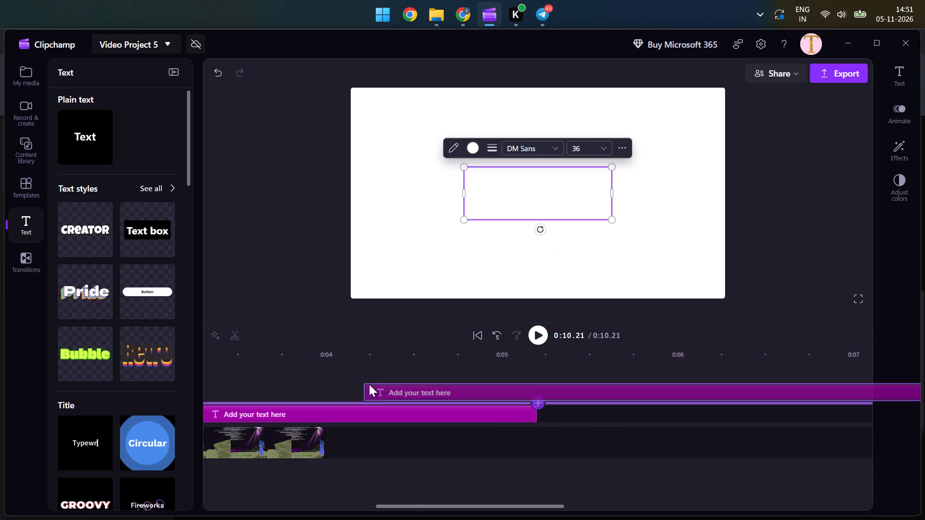
left_click_drag(369, 384, 342, 383)
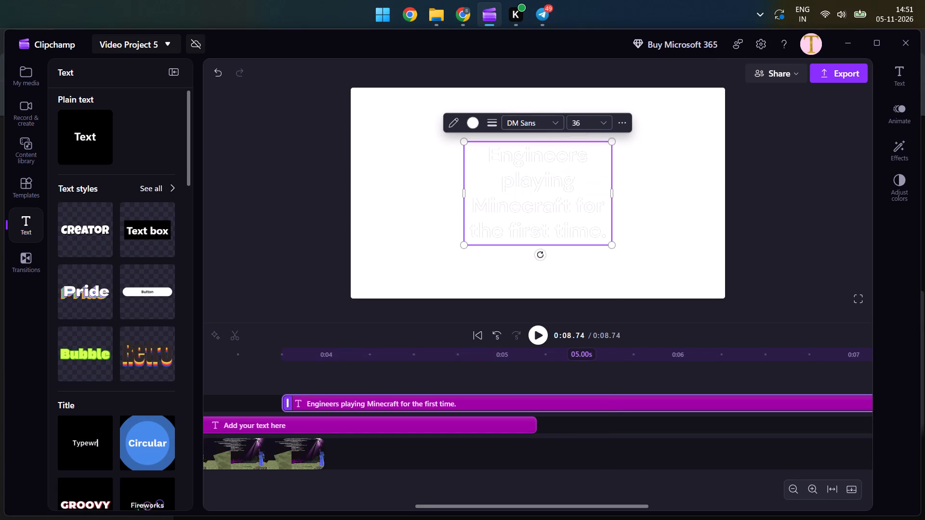
Set the text colour of the whole "Engineers playing Minecraft for the first time." caption to solid black.
double_click(469, 121)
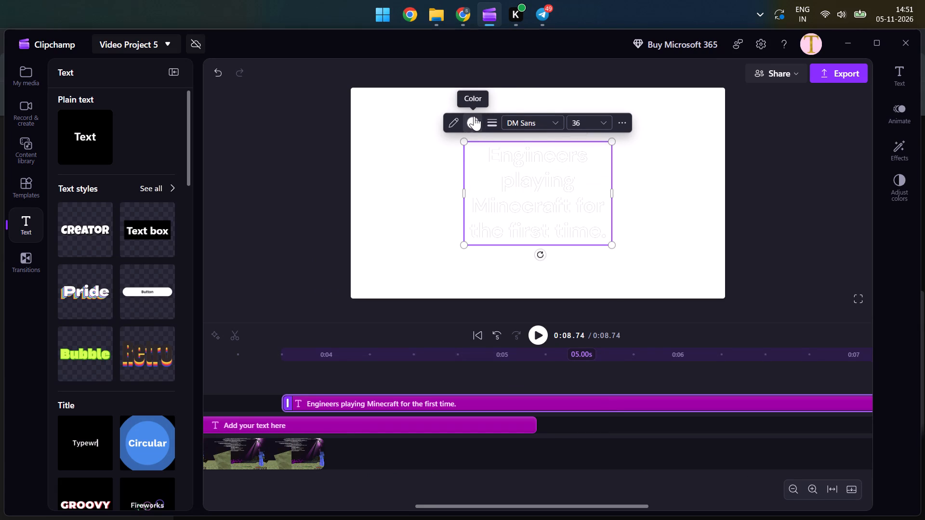
left_click(474, 116)
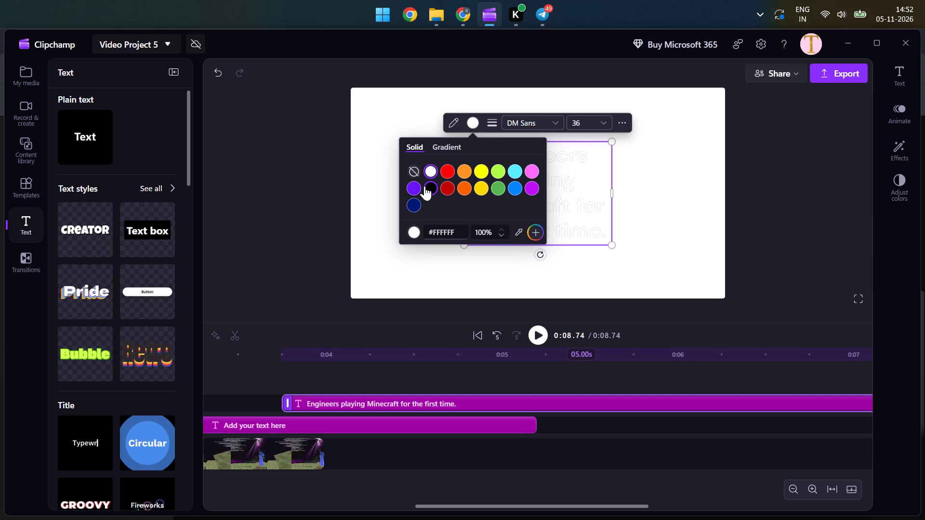
left_click(424, 186)
left_click(531, 208)
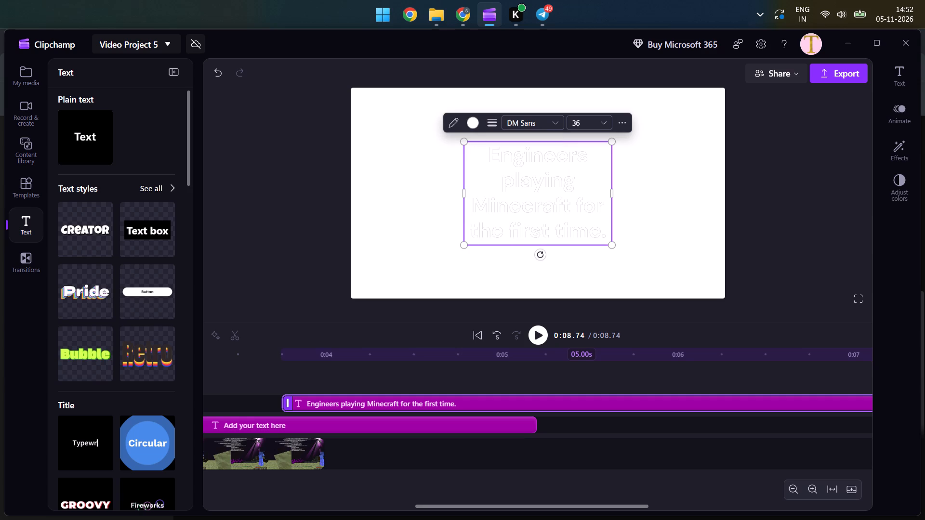
key("ctrl+a")
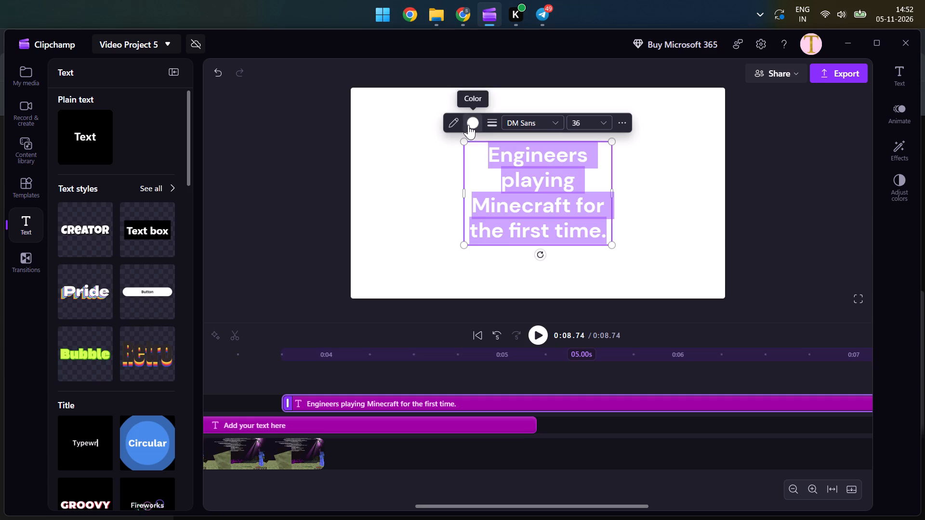
left_click(468, 125)
left_click(434, 189)
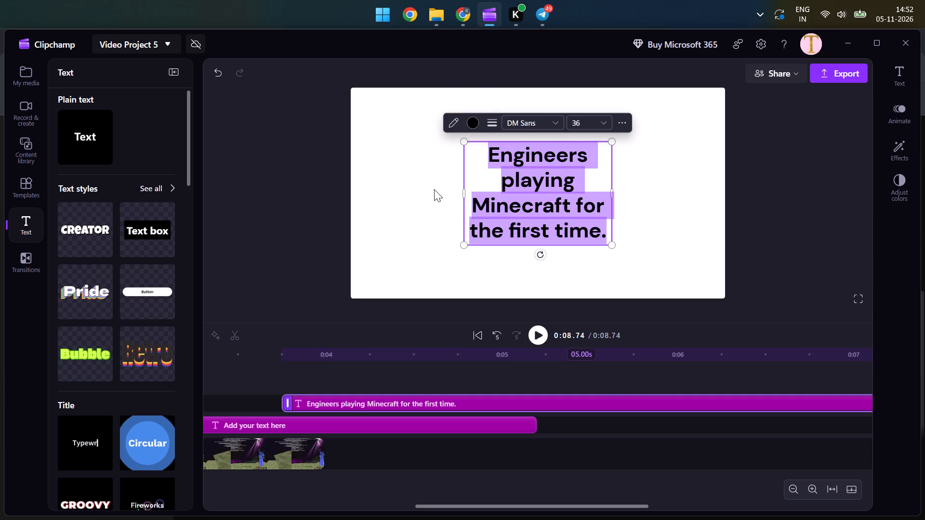
left_click(562, 258)
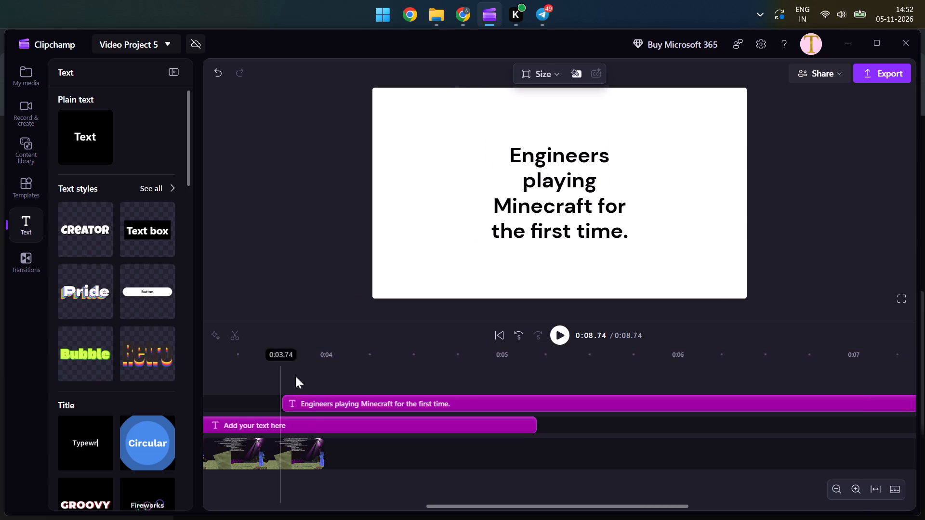
Trim the end of the lower placeholder text clip to a duration of 3.07 seconds.
left_click(318, 422)
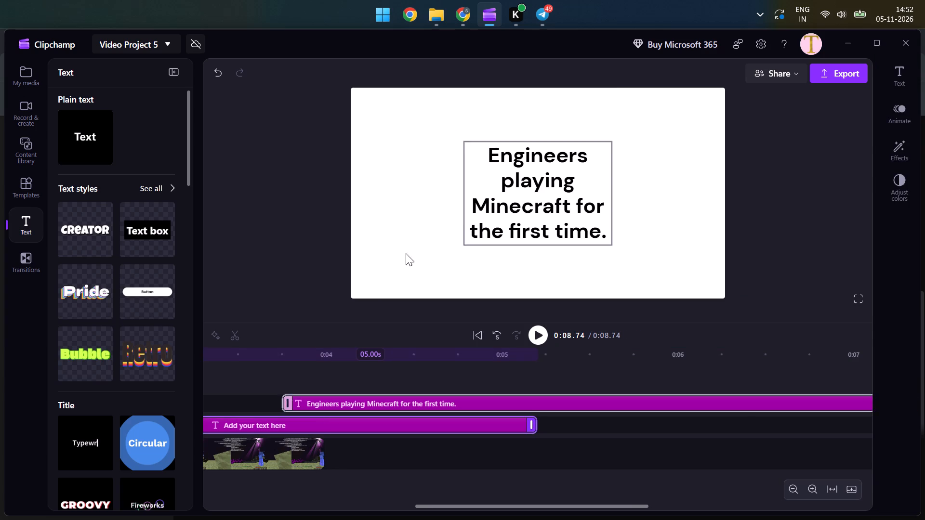
scroll(316, 368, "right", 2)
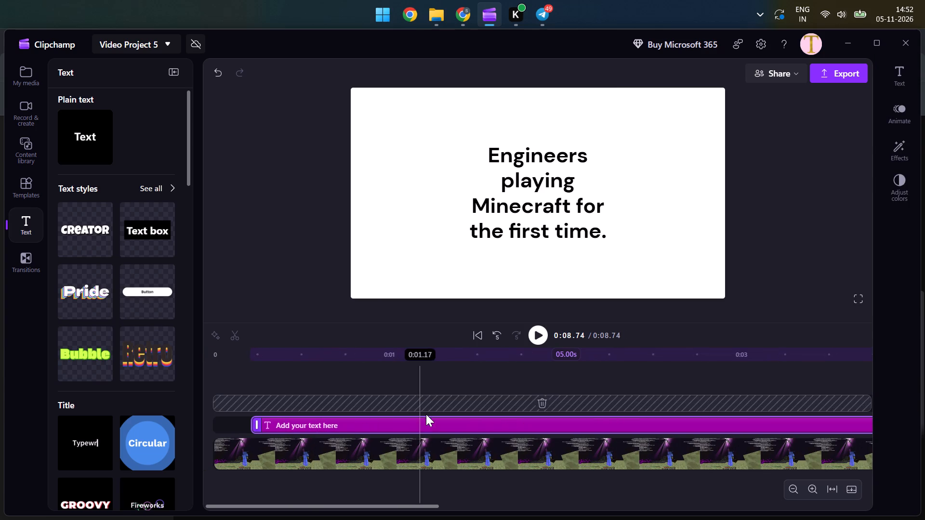
left_click(429, 416)
scroll(638, 420, "left", 2)
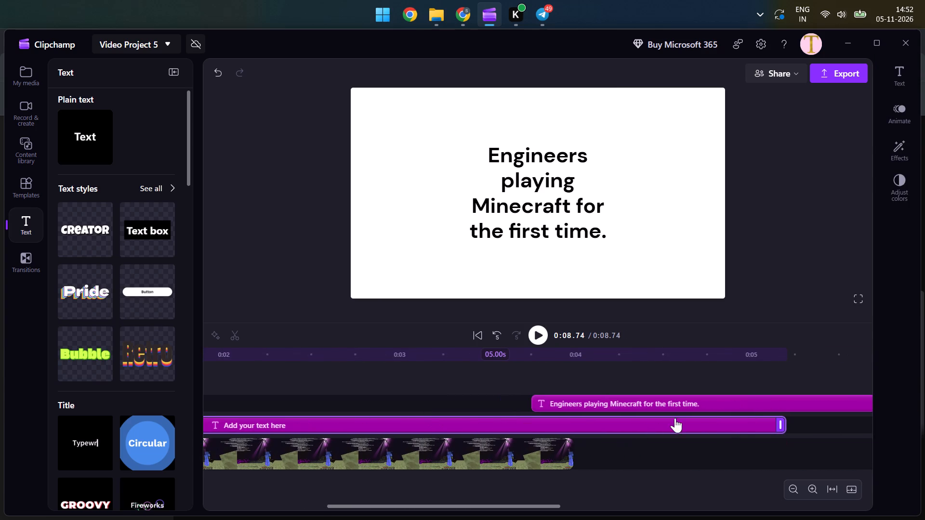
left_click_drag(780, 425, 441, 419)
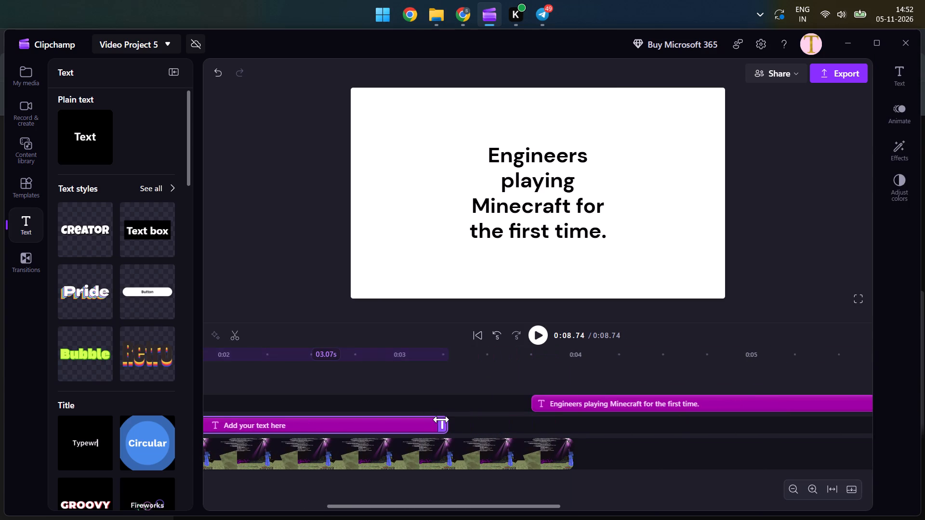
left_click(381, 424)
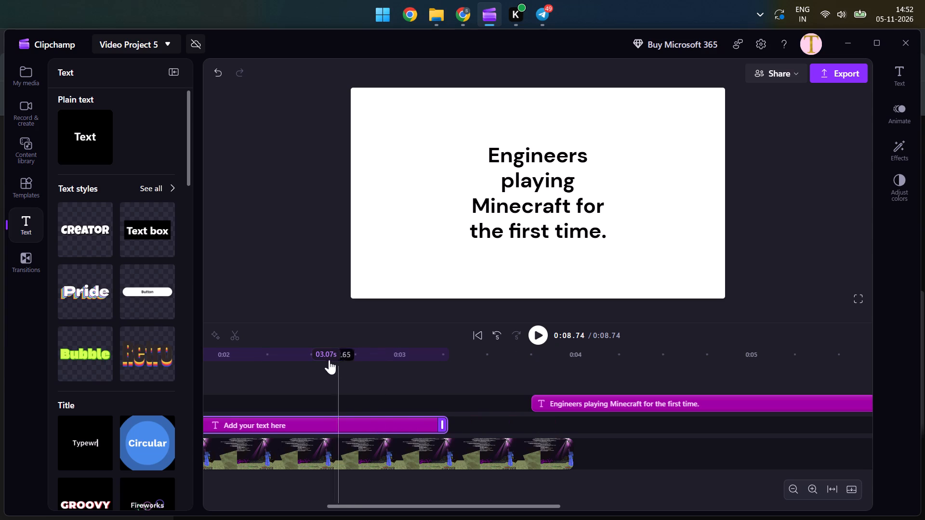
Replace the lower text clip's placeholder with "Nobody:", viewing it over the screenshot at about 2.41 seconds.
left_click(295, 358)
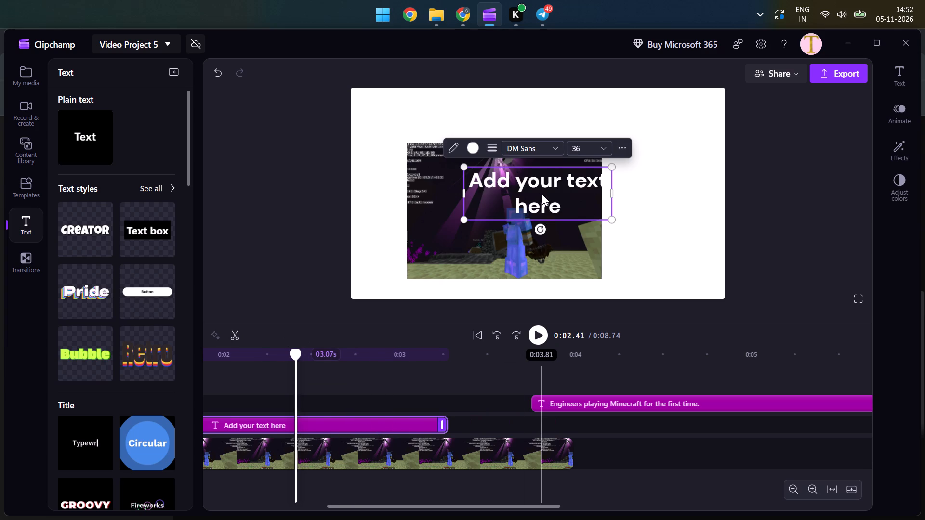
left_click(542, 191)
key("BackSpace")
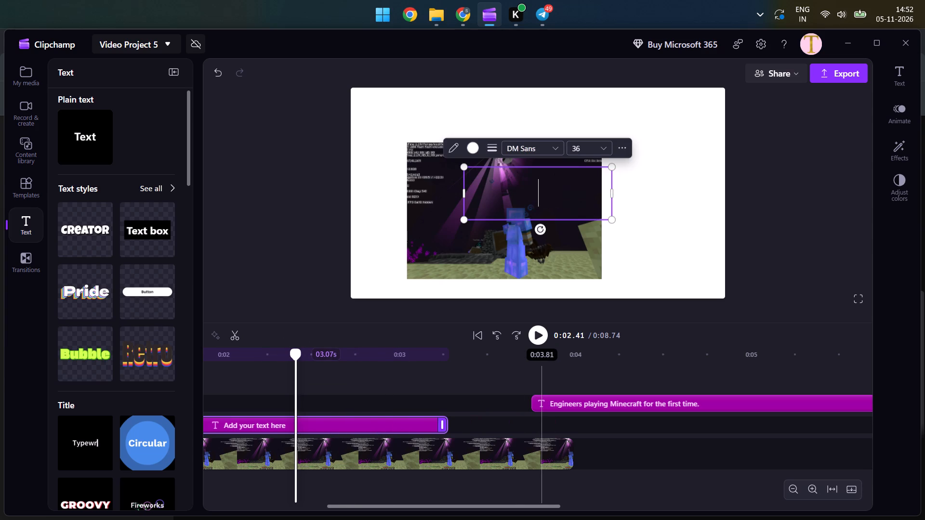
left_click(477, 147)
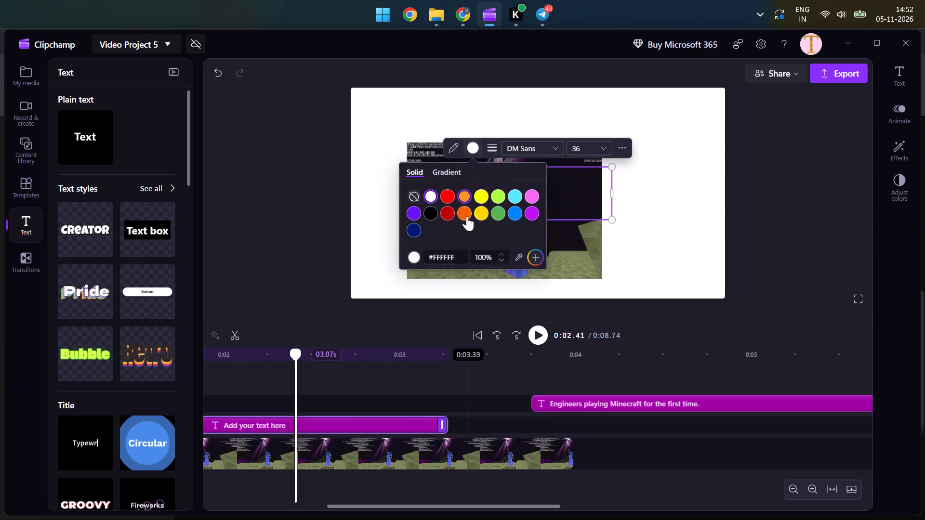
left_click(432, 212)
key("n")
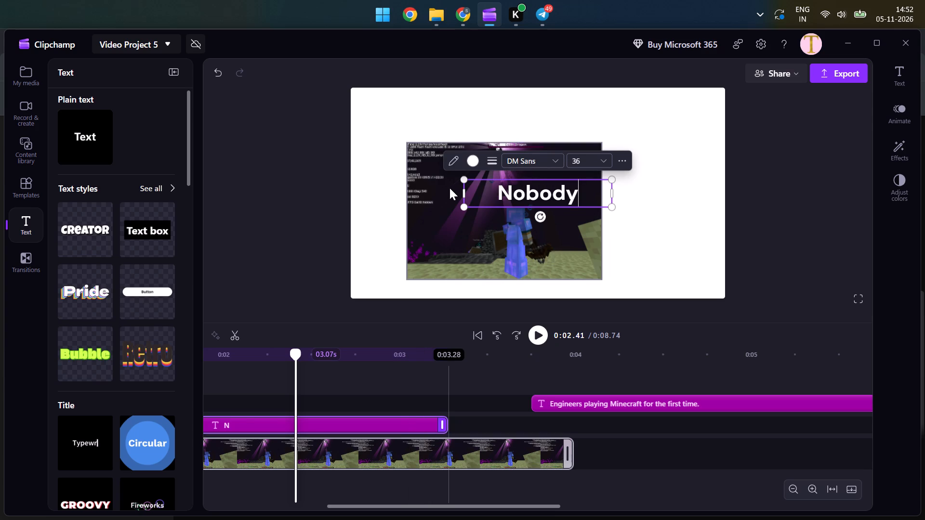
key("shift+colon")
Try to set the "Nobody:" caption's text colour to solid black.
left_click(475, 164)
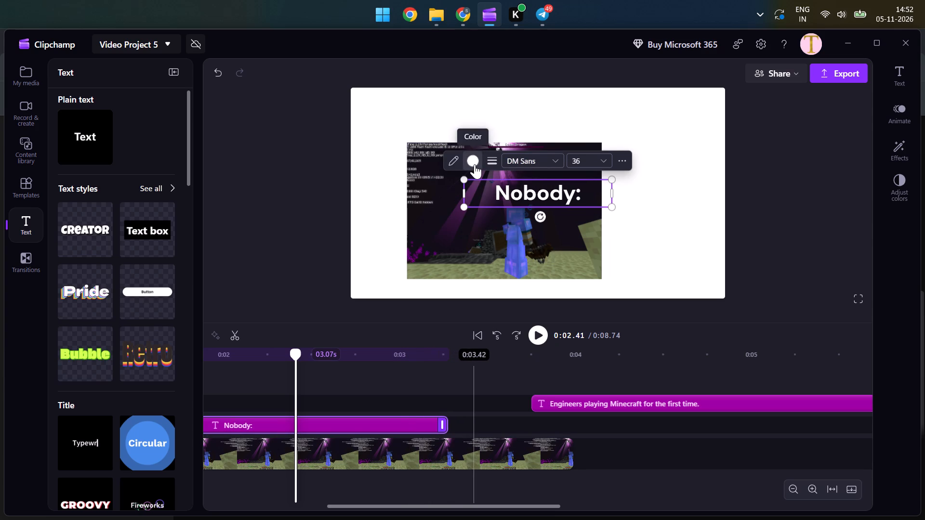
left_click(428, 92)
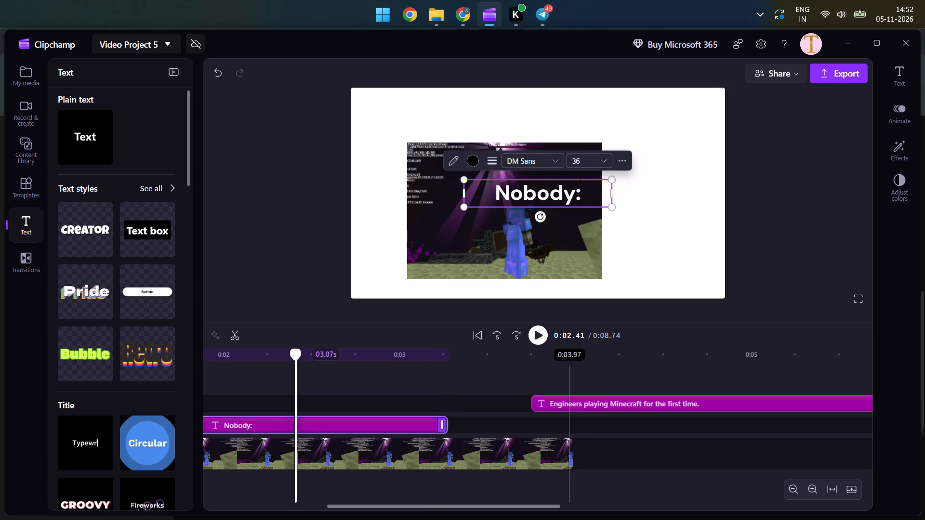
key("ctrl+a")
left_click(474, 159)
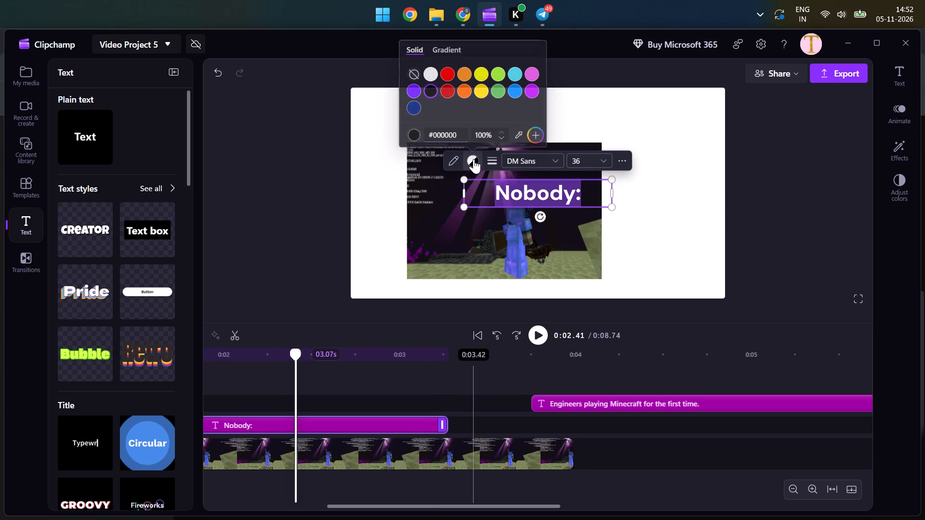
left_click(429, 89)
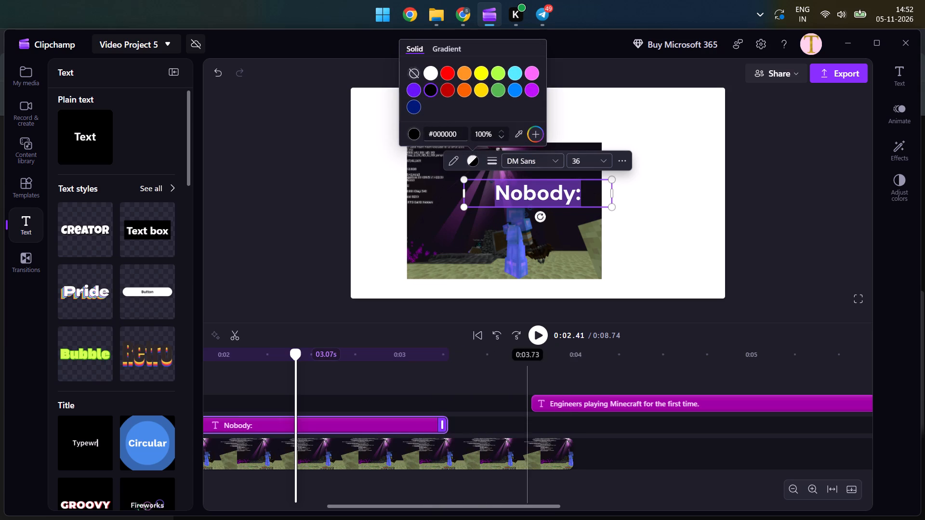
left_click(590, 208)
Move the "Nobody:" caption into the blank white space above the Minecraft screenshot, roughly centred over it.
left_click_drag(581, 193, 572, 149)
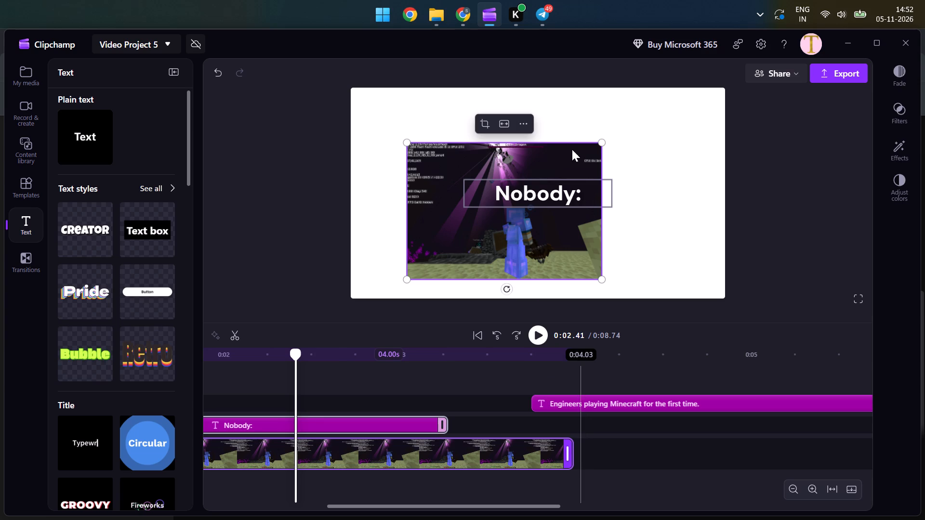
left_click_drag(572, 149, 546, 124)
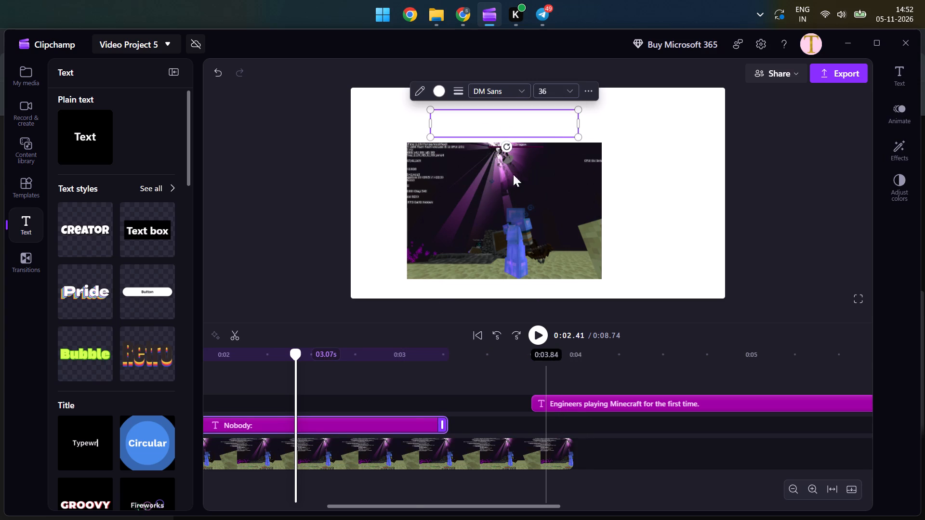
Select all of the "Nobody:" caption's text and set its colour to solid black.
scroll(416, 293, "right", 3)
left_click(439, 98)
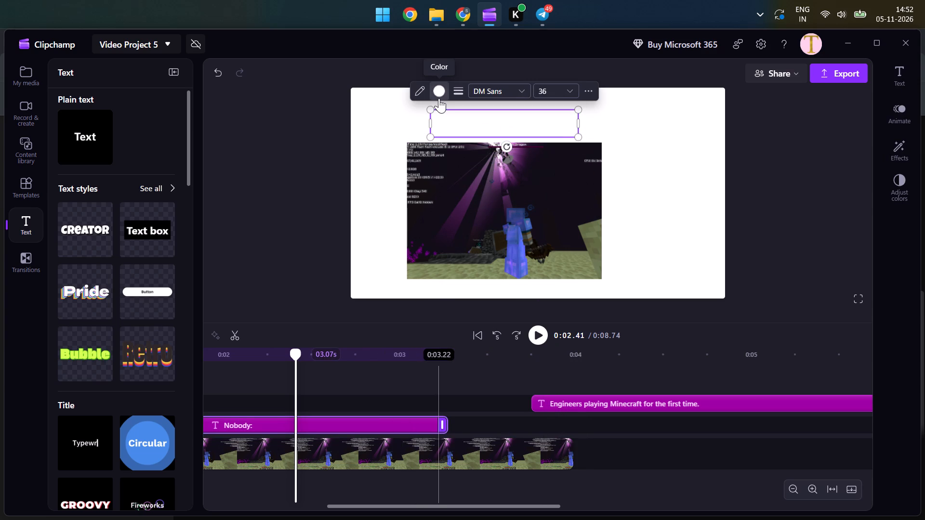
left_click(541, 116)
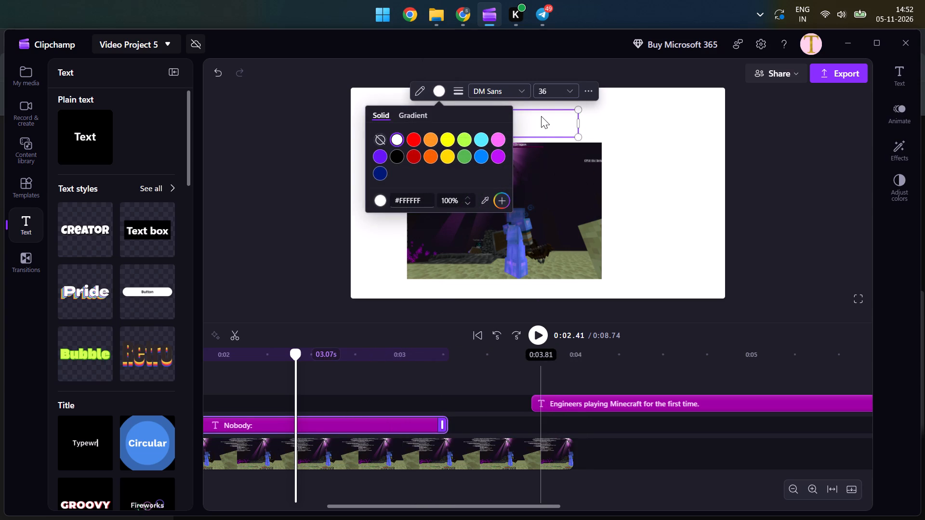
left_click(541, 116)
key("ctrl+a")
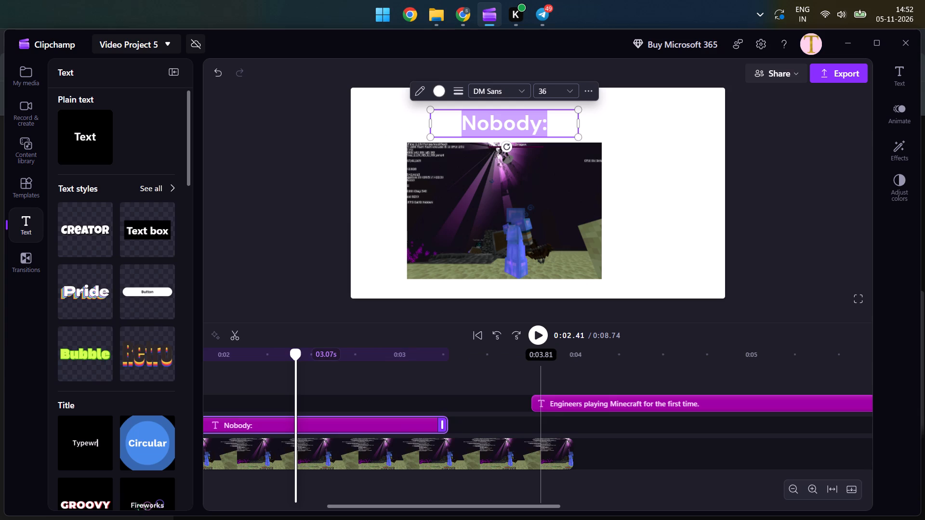
scroll(541, 116, "left", 1)
left_click(438, 91)
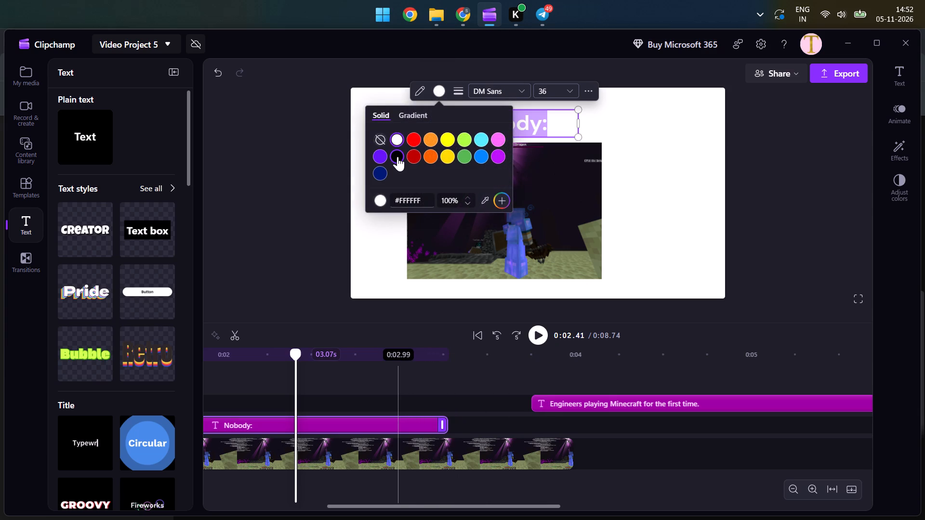
left_click(397, 156)
left_click(478, 193)
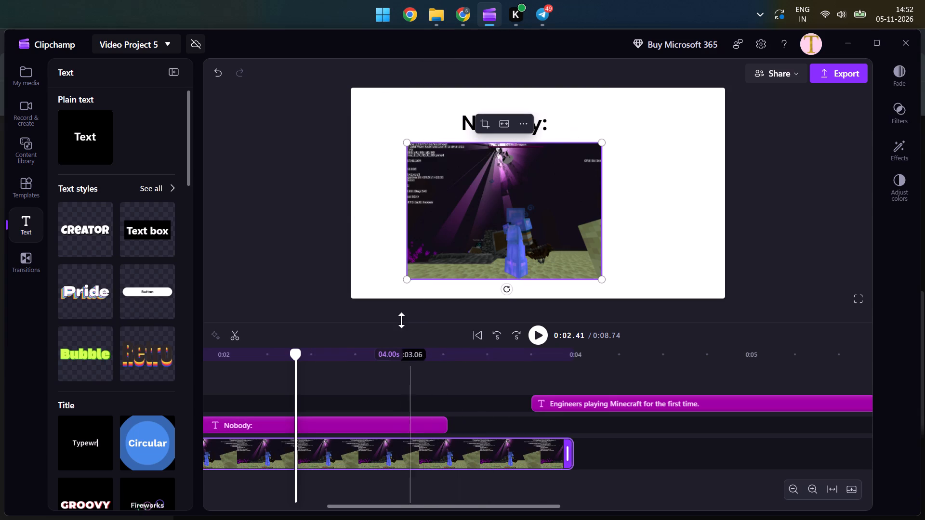
Move the "Nobody:" clip on the timeline so it starts at 0 seconds.
scroll(505, 392, "right", 5)
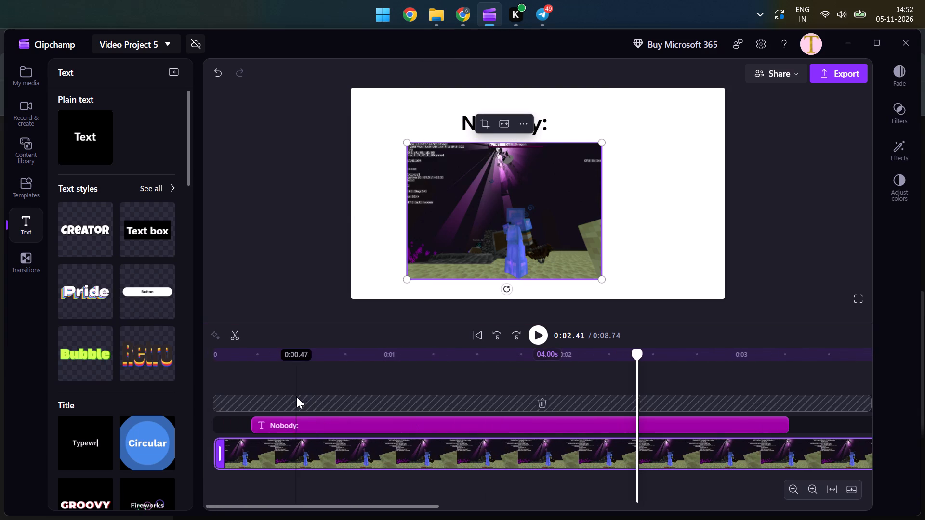
left_click_drag(296, 423, 254, 427)
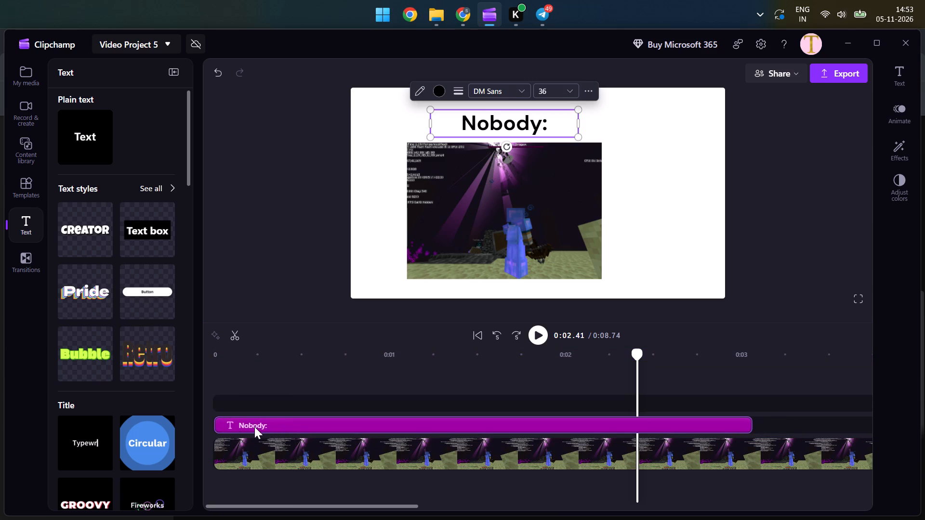
Move the "Engineers playing Minecraft for the first time." clip to a track below the screenshot clip, starting at about 0.02 seconds.
scroll(553, 385, "left", 3)
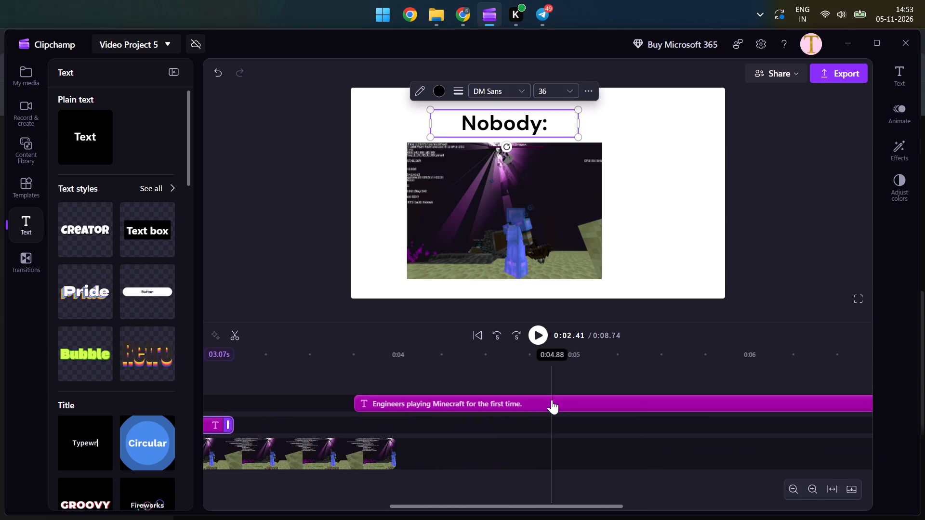
left_click_drag(551, 402, 518, 513)
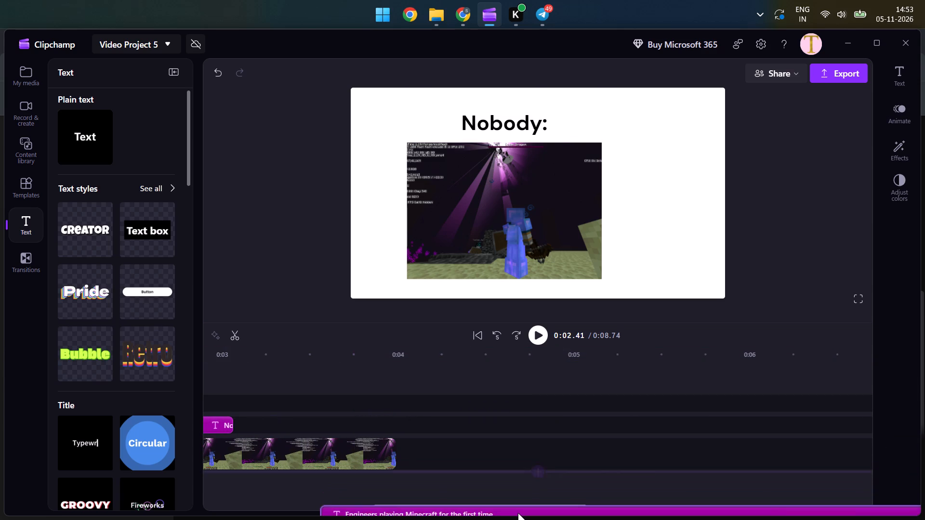
left_click_drag(542, 399, 503, 476)
scroll(503, 476, "right", 3)
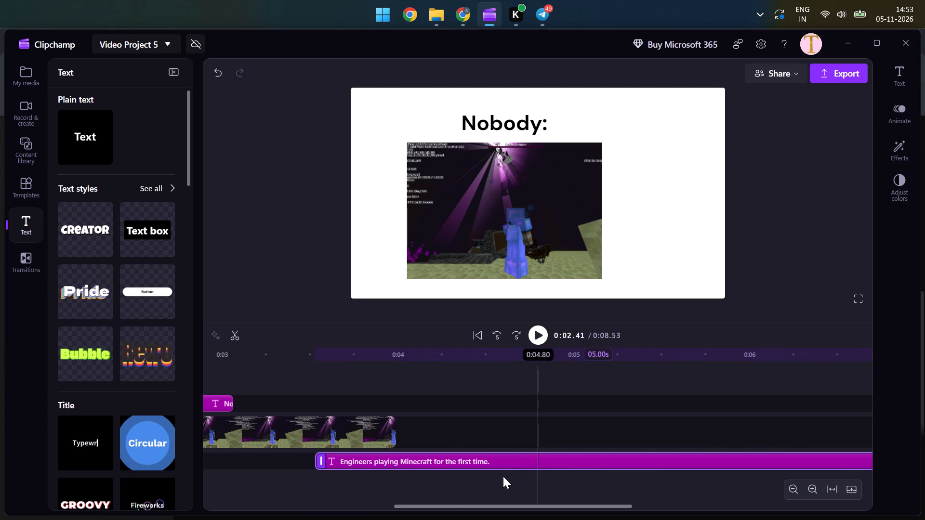
scroll(503, 476, "right", 6)
left_click_drag(846, 462, 822, 465)
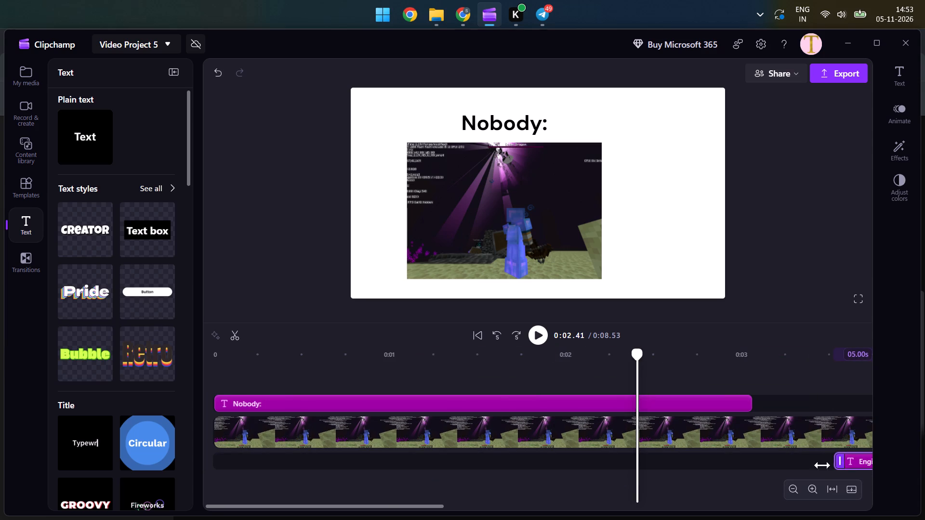
left_click_drag(822, 465, 381, 455)
left_click_drag(552, 458, 391, 467)
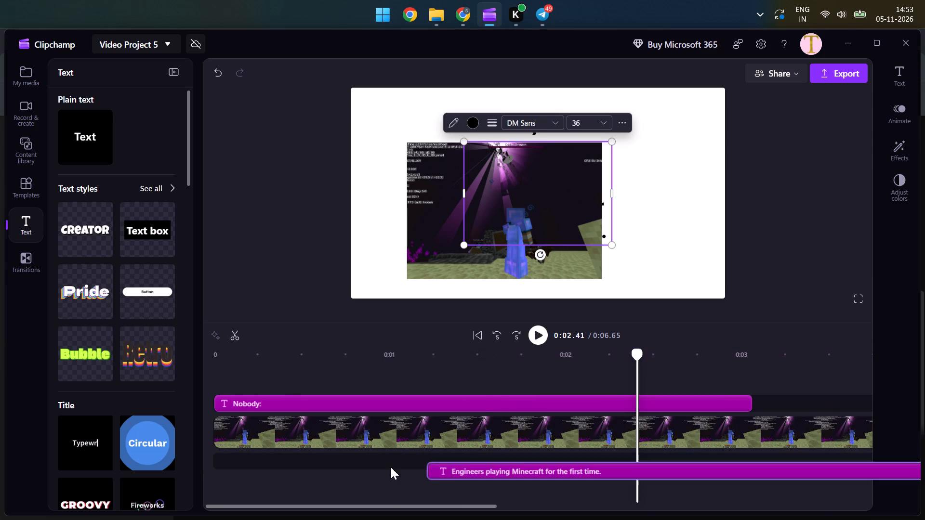
left_click_drag(391, 467, 265, 461)
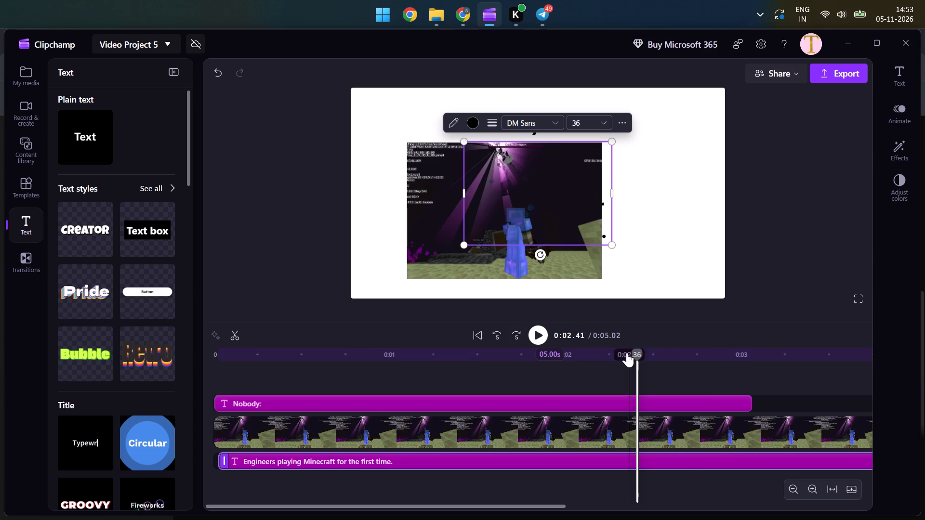
Trim the end of the screenshot clip to 3.07 seconds, level with the end of the "Nobody:" clip.
scroll(708, 369, "left", 2)
scroll(497, 430, "right", 1)
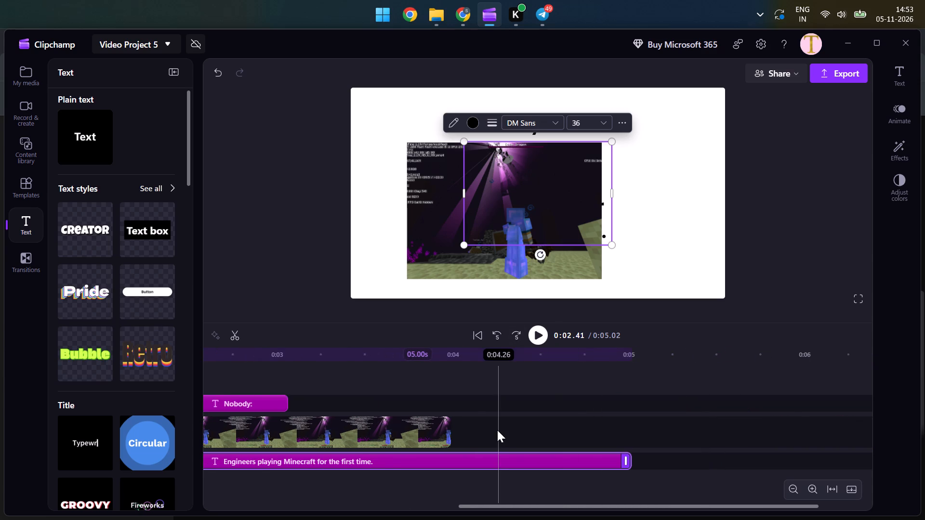
scroll(497, 430, "right", 1)
left_click_drag(583, 430, 476, 434)
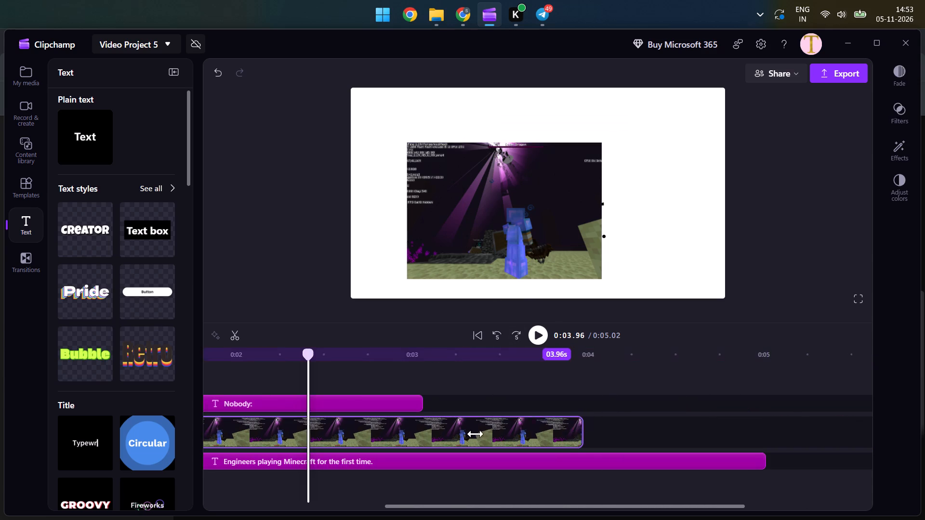
left_click_drag(476, 434, 420, 442)
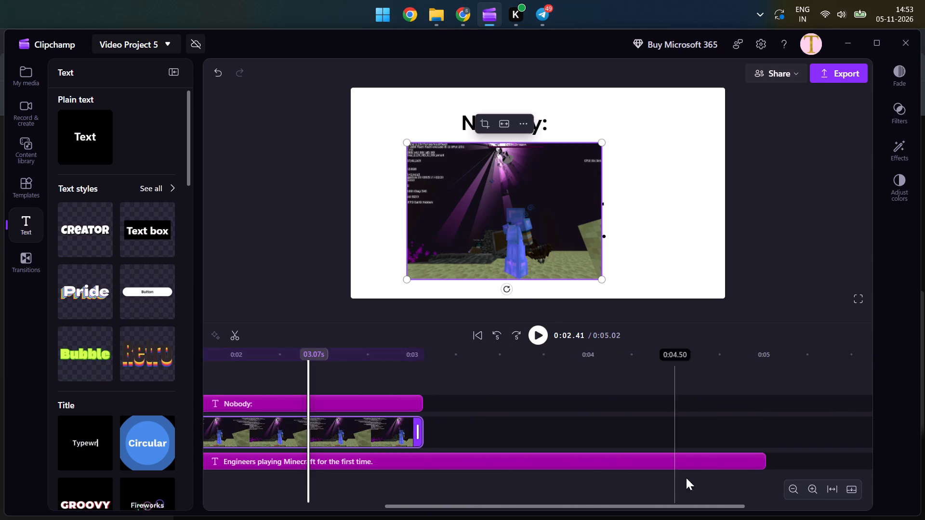
Trim the end of the "Engineers playing Minecraft" clip to a 3.04-second duration, ending level with the other two clips.
left_click(721, 459)
left_click_drag(760, 459, 421, 470)
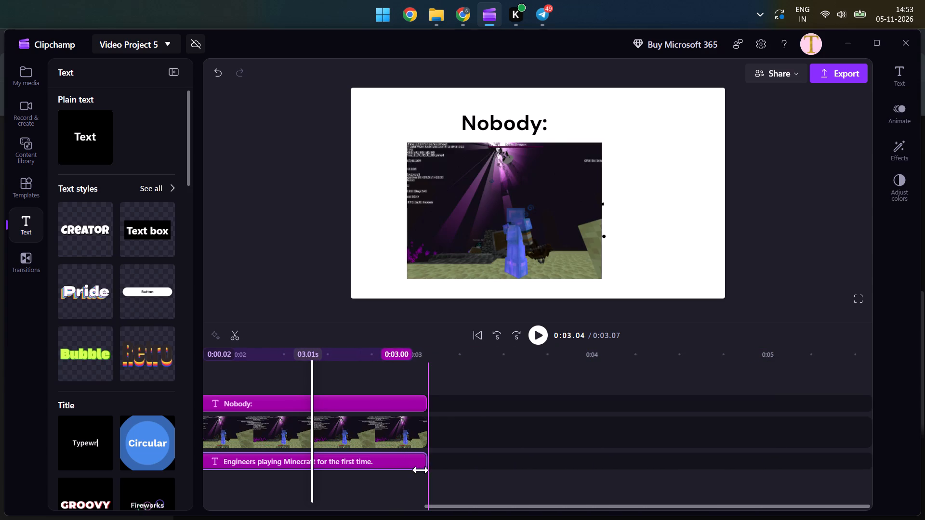
left_click_drag(421, 470, 422, 470)
scroll(436, 454, "right", 5)
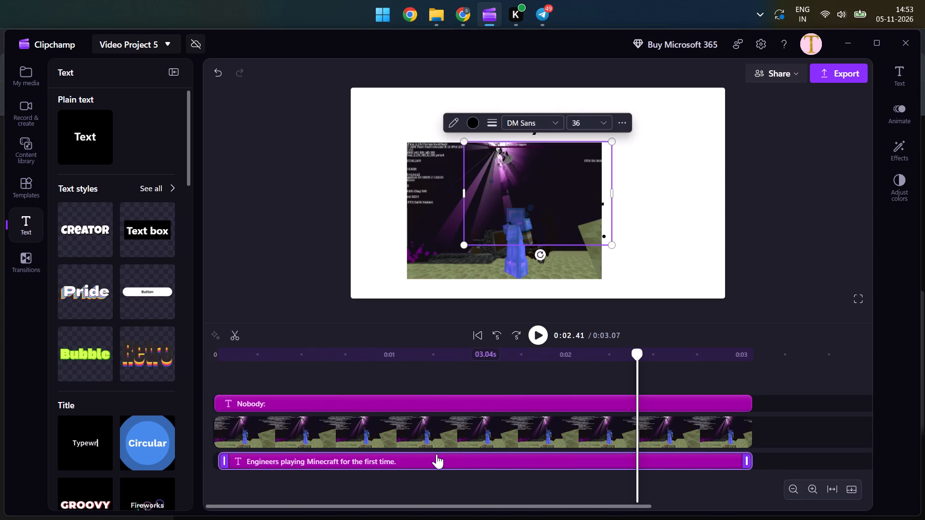
Move the screenshot up near the middle of the canvas and raise the "Nobody:" caption to the canvas's top edge.
left_click_drag(505, 202, 605, 185)
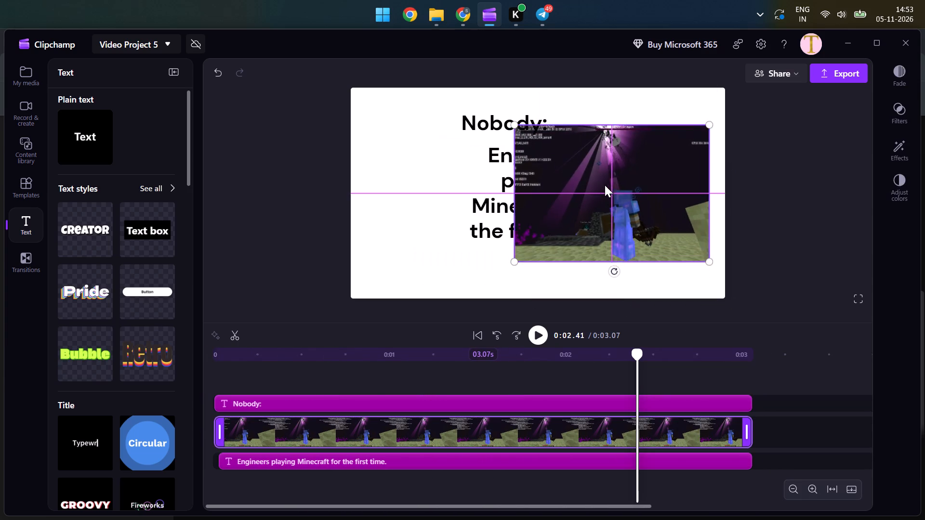
left_click_drag(605, 185, 531, 180)
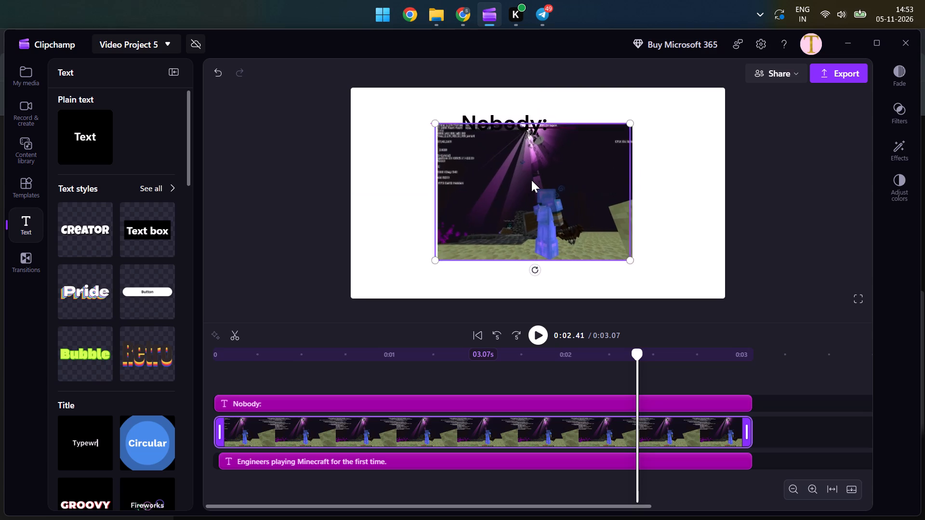
left_click_drag(531, 180, 531, 180)
left_click_drag(523, 118, 520, 101)
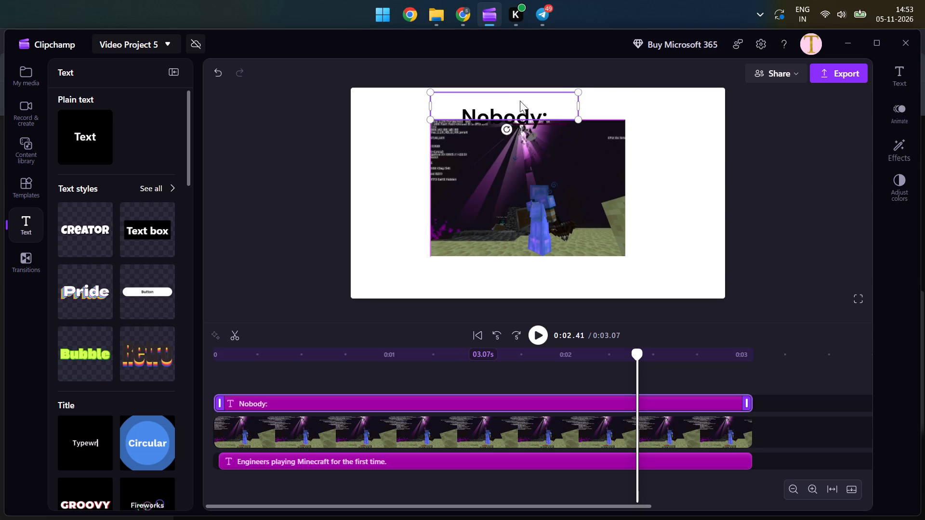
left_click_drag(520, 101, 533, 96)
Shift the screenshot aside to uncover the "Engineers playing Minecraft" caption and move that caption to the bottom of the canvas.
left_click_drag(527, 171, 400, 198)
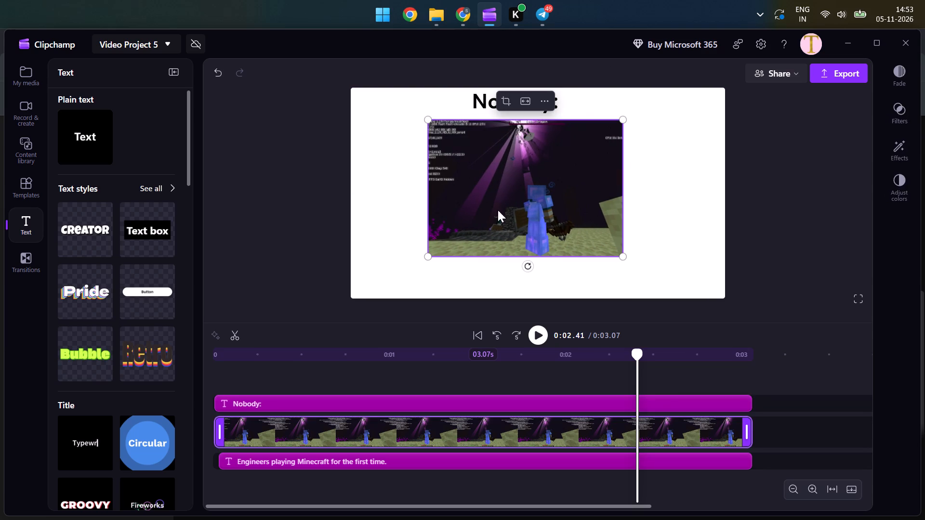
left_click_drag(549, 181, 389, 193)
left_click_drag(563, 176, 559, 251)
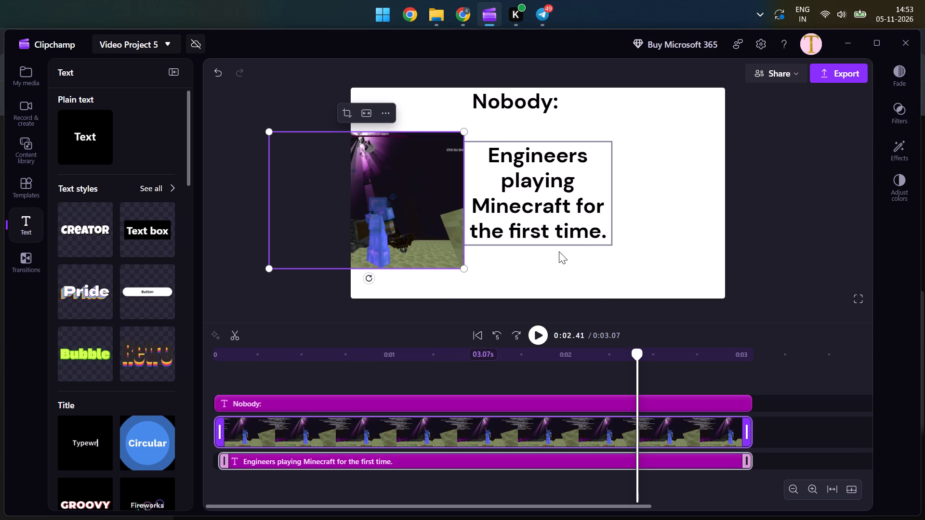
left_click_drag(559, 251, 549, 271)
Move the screenshot back to the horizontal centre of the canvas, directly beneath the "Nobody:" caption.
left_click_drag(411, 169, 509, 152)
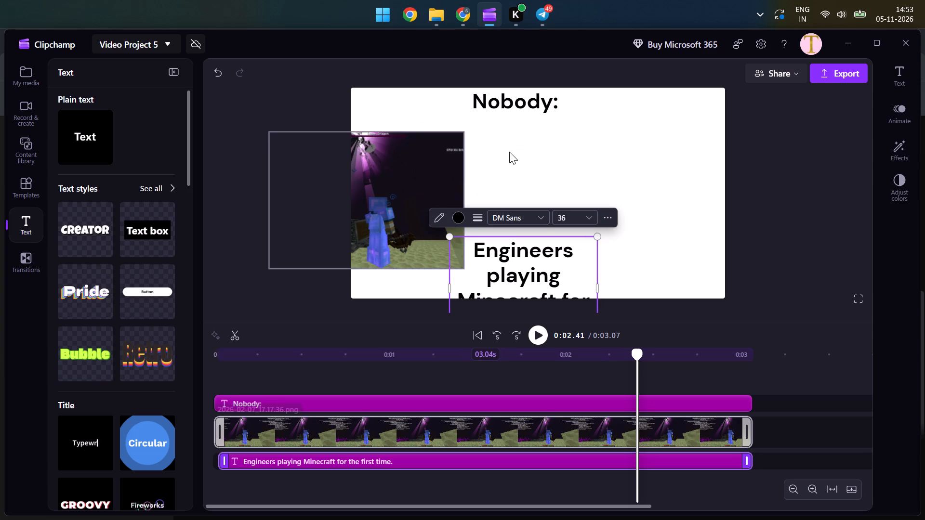
left_click_drag(509, 152, 566, 151)
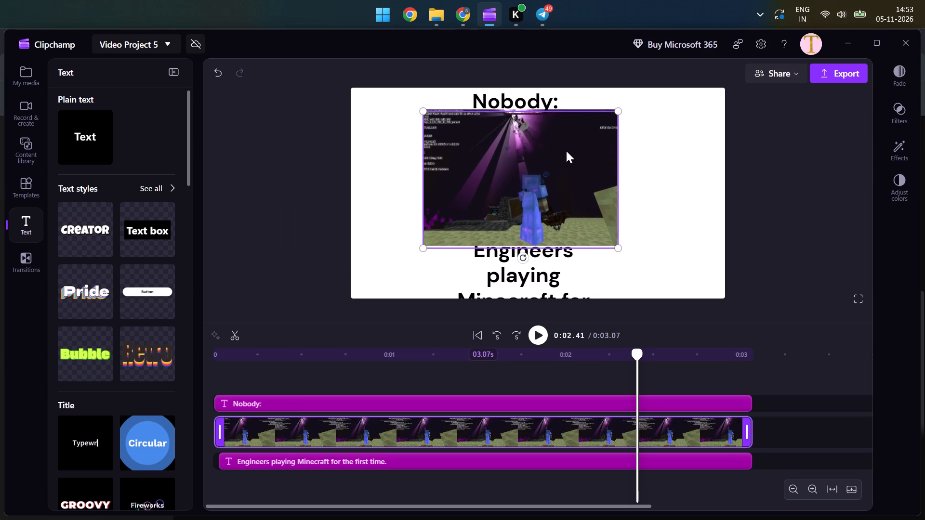
left_click_drag(566, 151, 581, 147)
Pull the "Engineers playing Minecraft" caption up into full view and set its font size to 20.
left_click(508, 275)
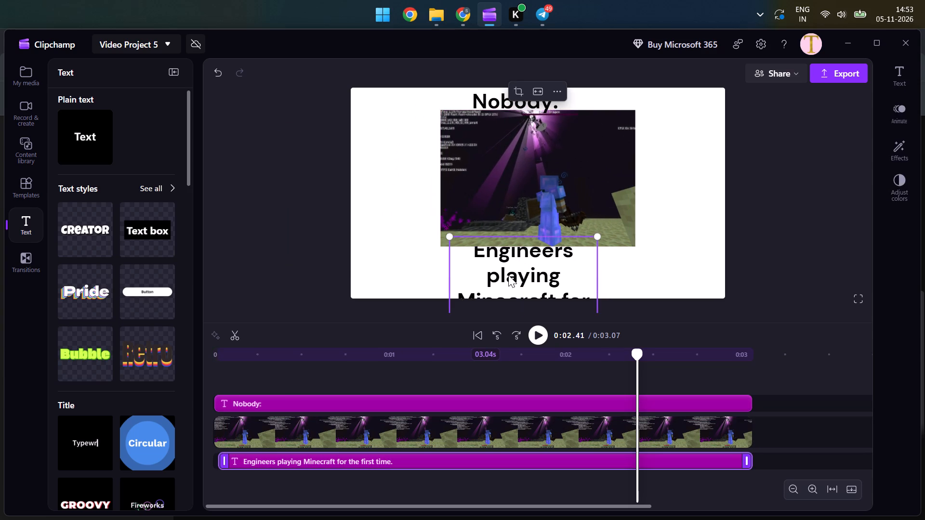
left_click_drag(512, 286, 463, 250)
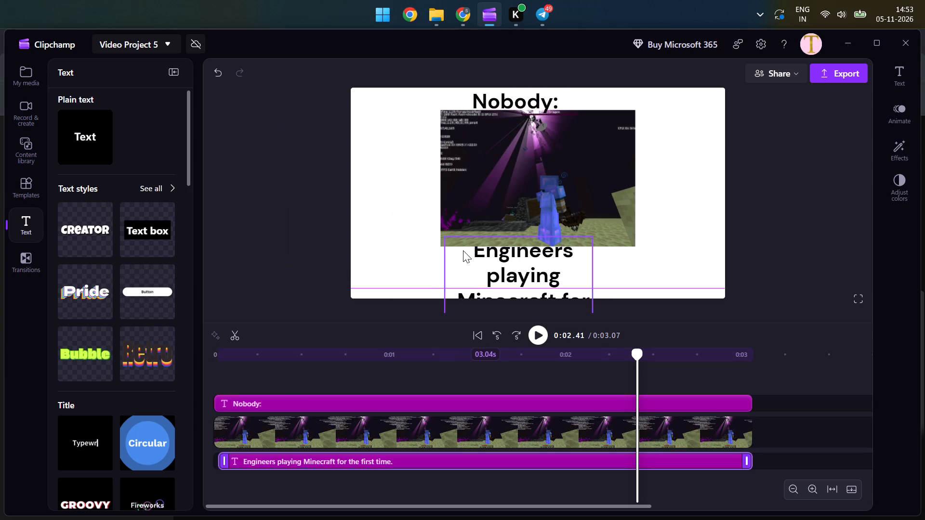
left_click_drag(463, 250, 396, 214)
left_click(473, 142)
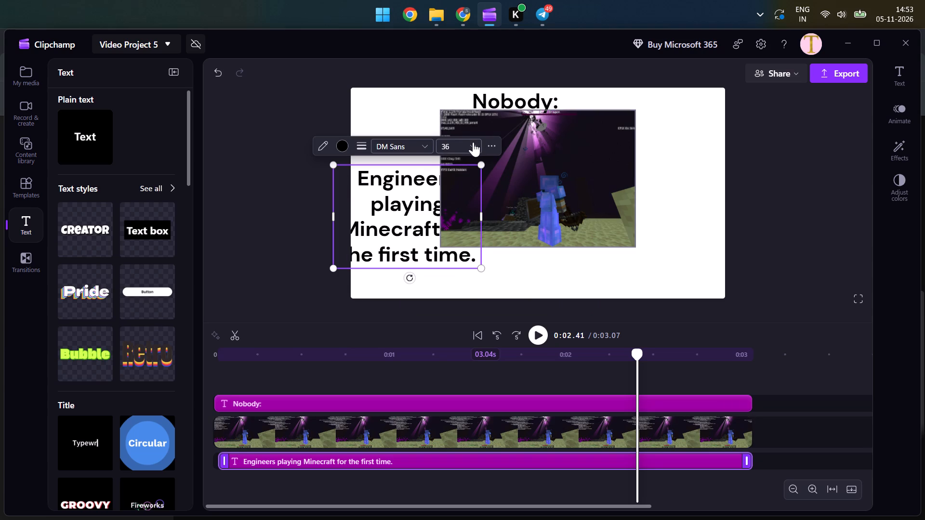
scroll(463, 216, "up", 1)
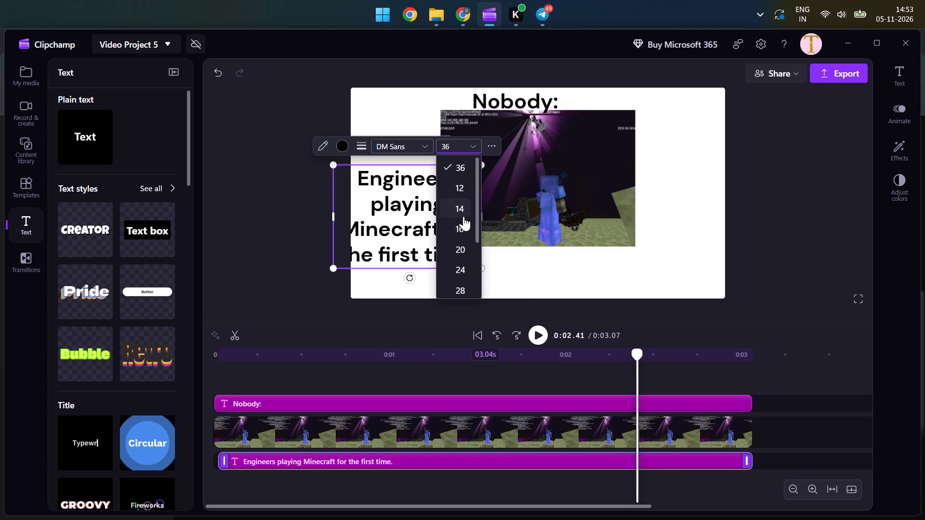
scroll(463, 216, "up", 1)
scroll(463, 216, "down", 1)
left_click(466, 169)
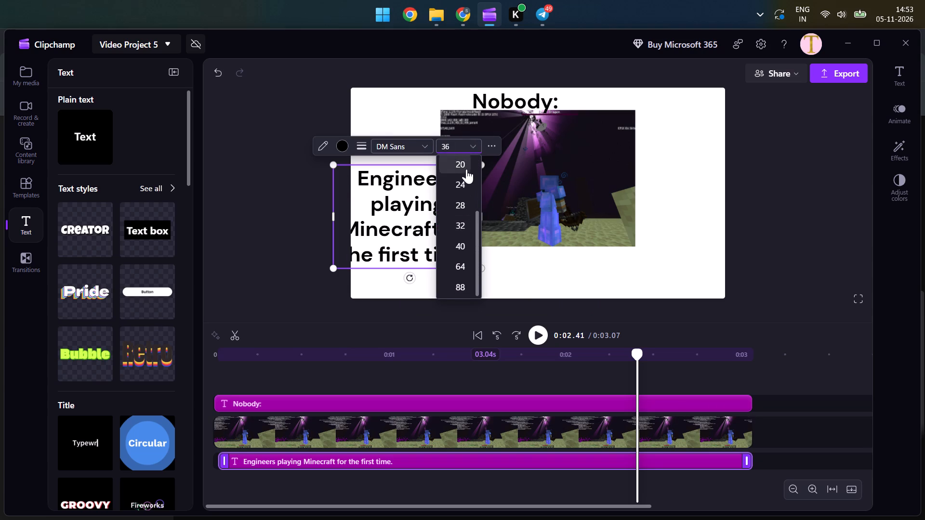
Place the "Engineers playing Minecraft" caption in the white space directly below the screenshot, roughly centred under it.
left_click_drag(429, 213, 539, 267)
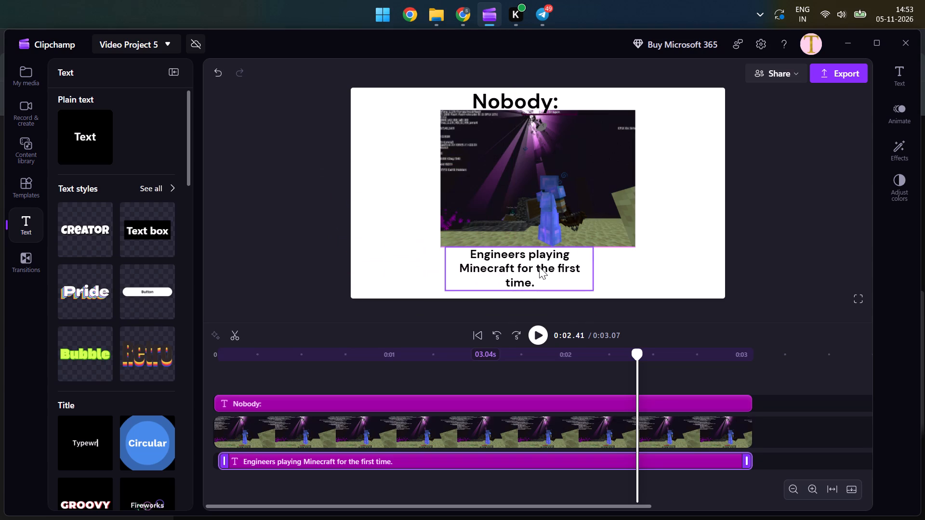
left_click_drag(539, 267, 545, 264)
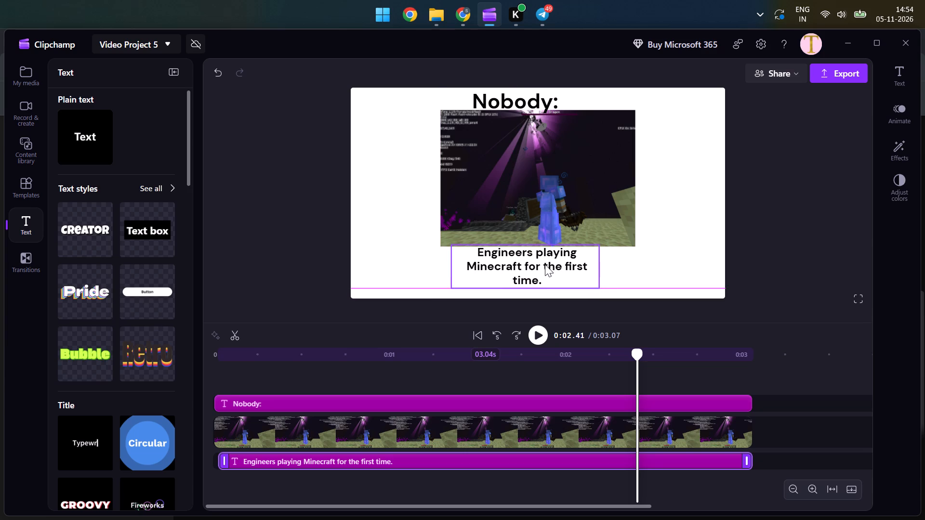
left_click_drag(545, 264, 555, 264)
Centre the "Nobody:" caption over the screenshot and nudge the lower caption slightly down, clear of the picture's bottom edge.
left_click_drag(527, 93, 549, 91)
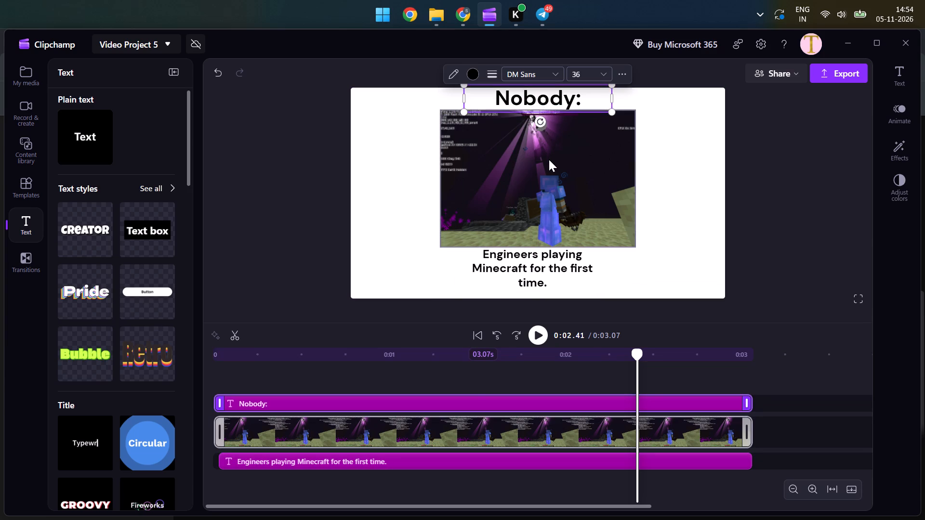
left_click(549, 159)
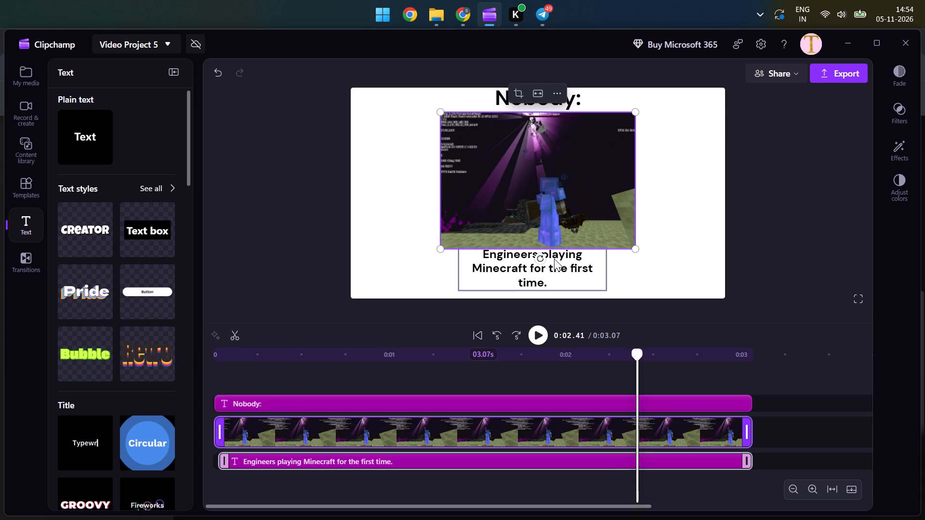
left_click(554, 259)
left_click_drag(562, 259, 562, 263)
left_click(578, 187)
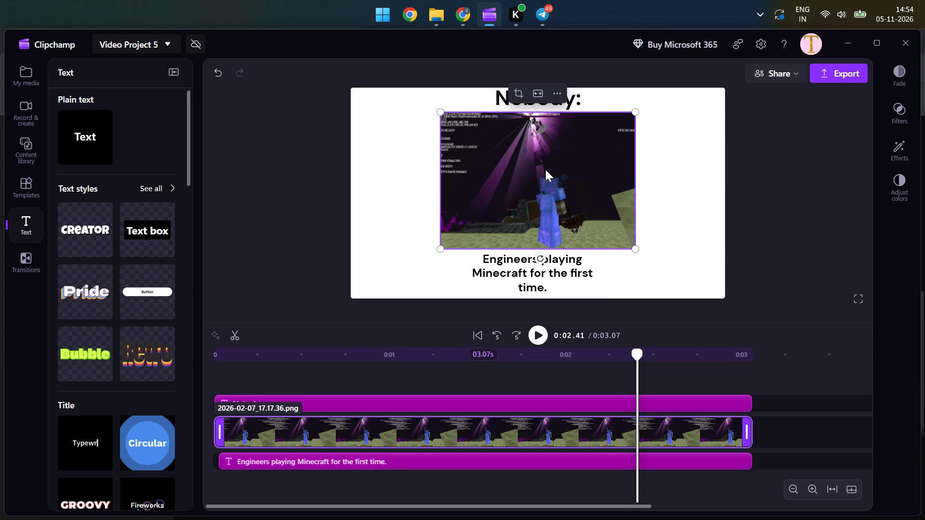
left_click(712, 205)
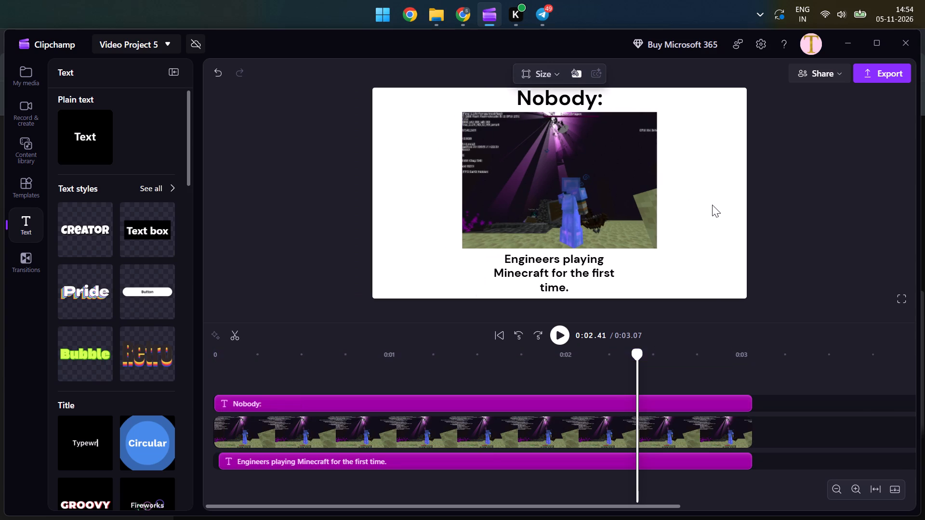
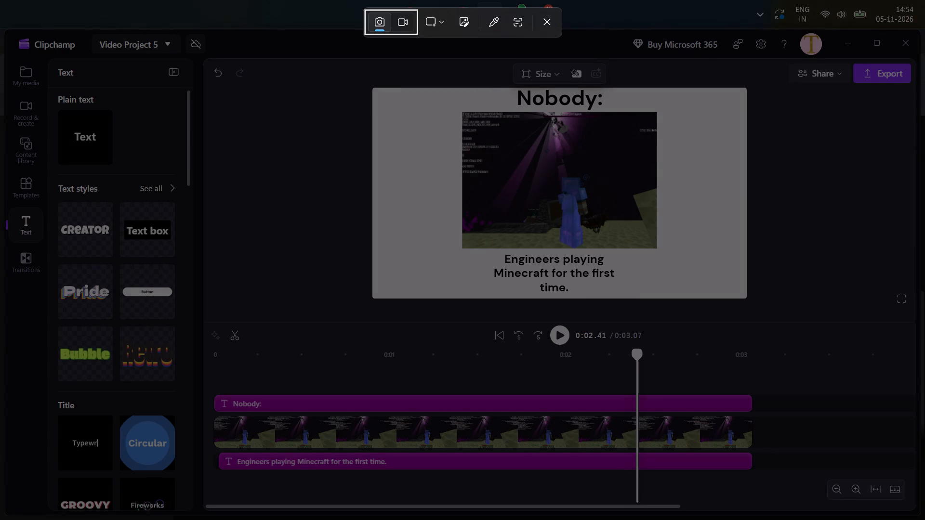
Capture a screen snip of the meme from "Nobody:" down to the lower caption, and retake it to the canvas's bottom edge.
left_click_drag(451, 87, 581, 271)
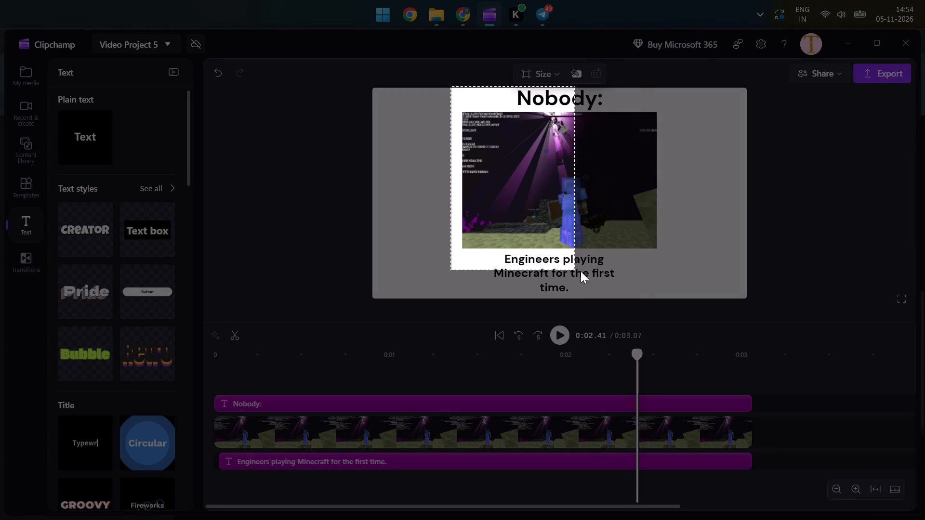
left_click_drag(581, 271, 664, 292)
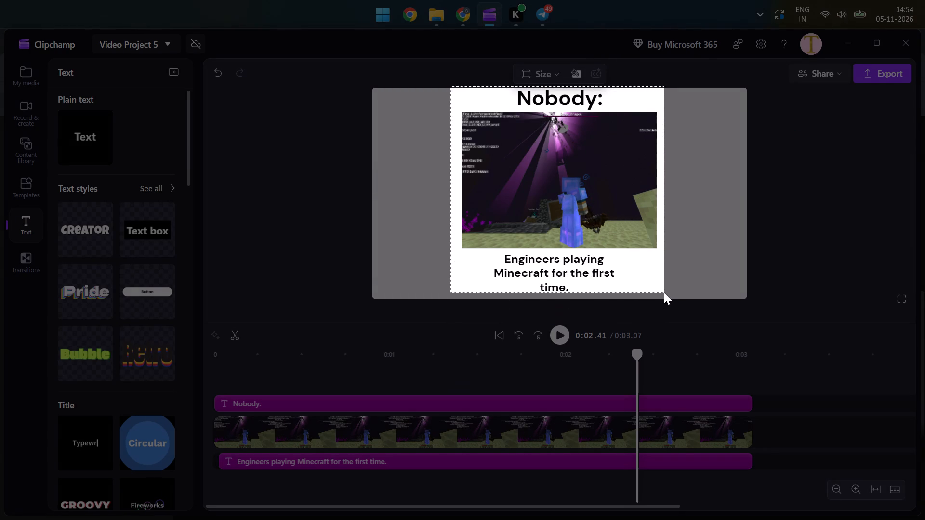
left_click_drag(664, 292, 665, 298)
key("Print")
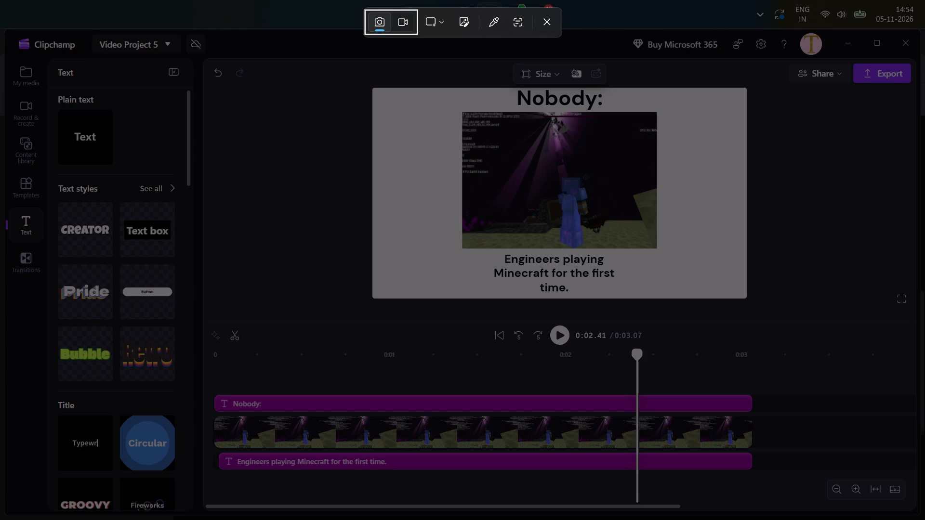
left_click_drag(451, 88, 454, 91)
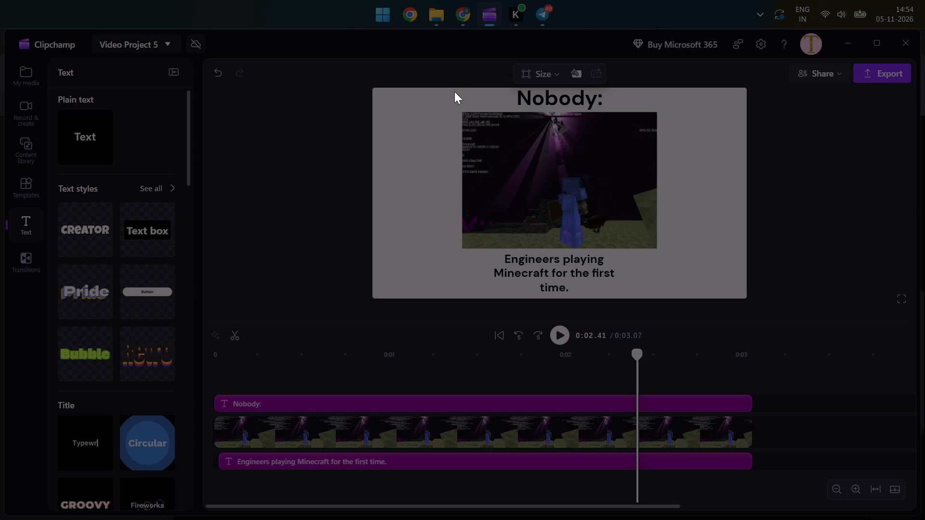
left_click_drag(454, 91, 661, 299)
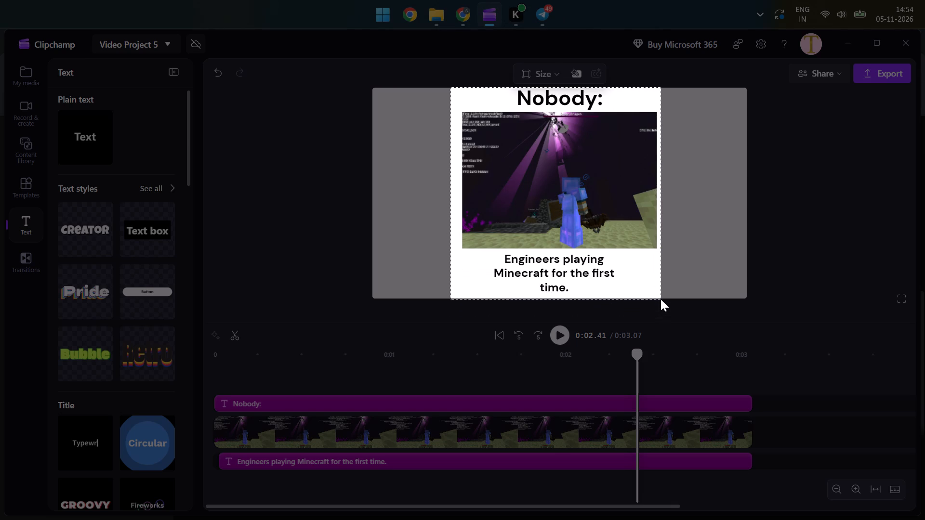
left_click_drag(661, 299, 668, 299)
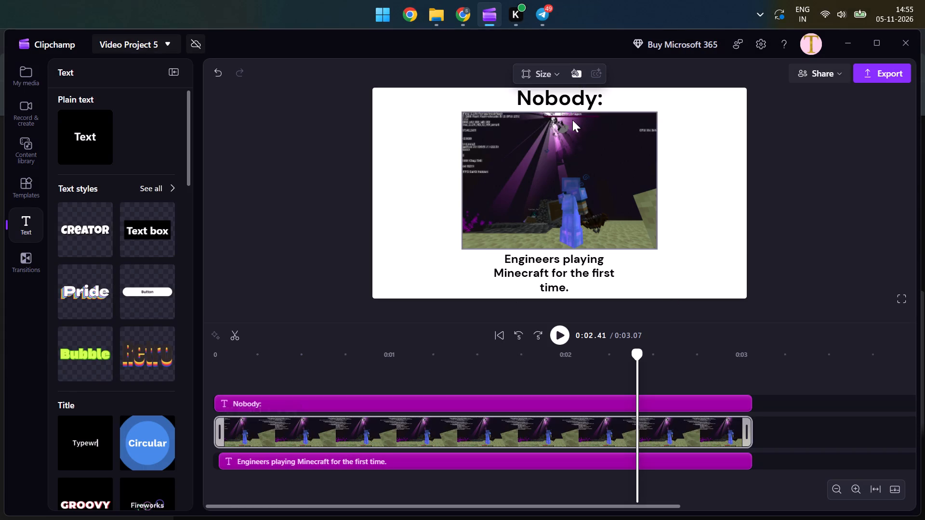
Set the "Nobody:" caption's font size to 28 and deselect it.
left_click(570, 105)
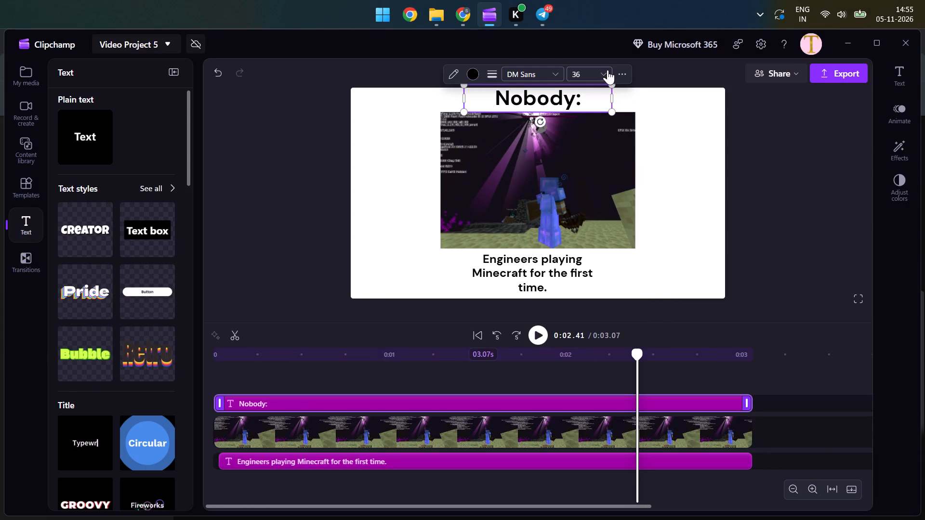
left_click(608, 70)
scroll(587, 176, "down", 1)
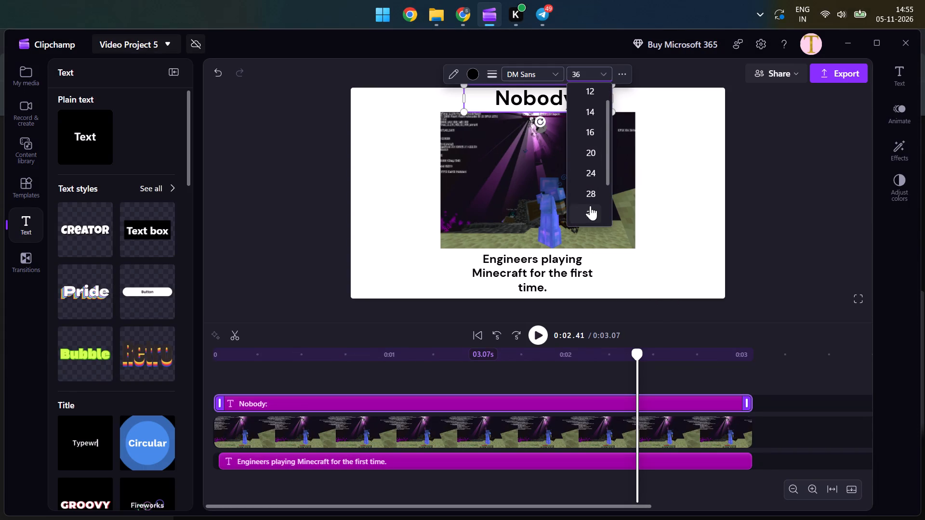
left_click(595, 193)
left_click(678, 140)
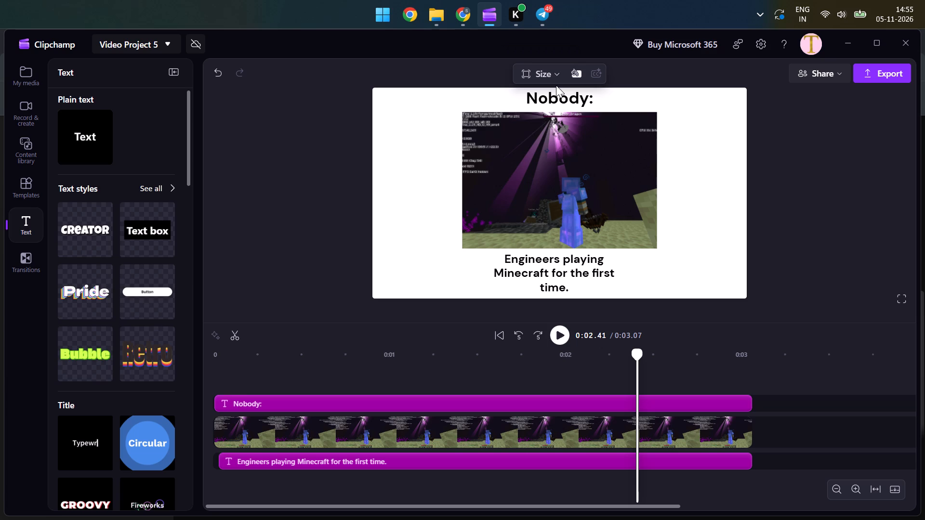
Capture a new screen snip of the meme, framing both captions and the picture with a narrow white margin on each side.
key("Print")
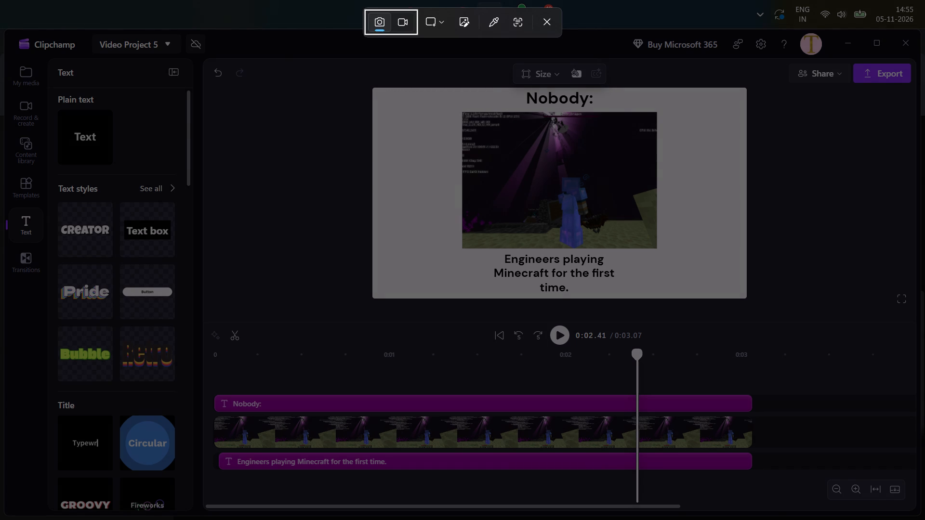
left_click_drag(449, 90, 681, 247)
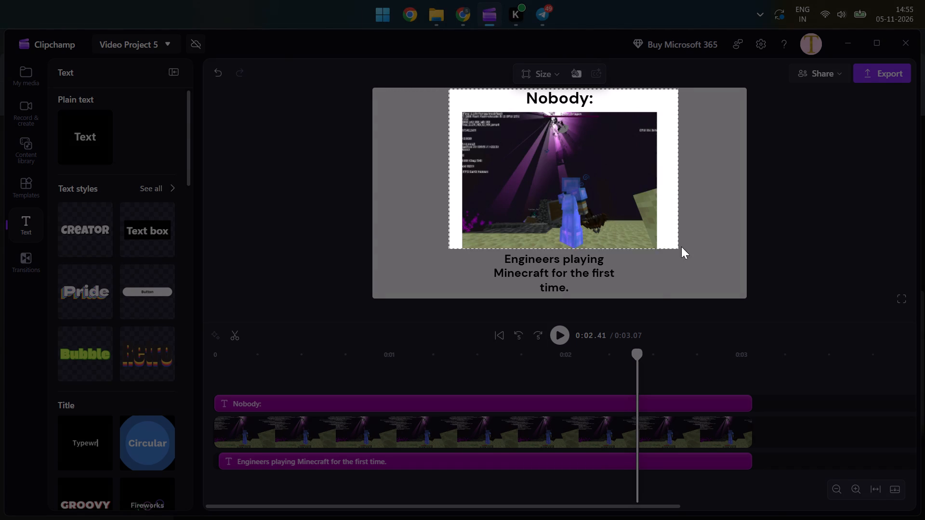
left_click_drag(681, 247, 665, 300)
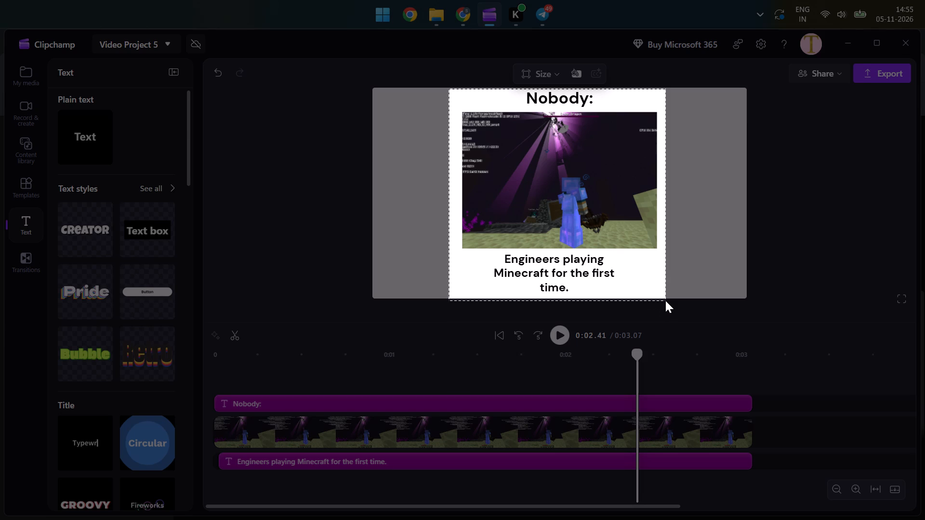
left_click_drag(665, 300, 668, 297)
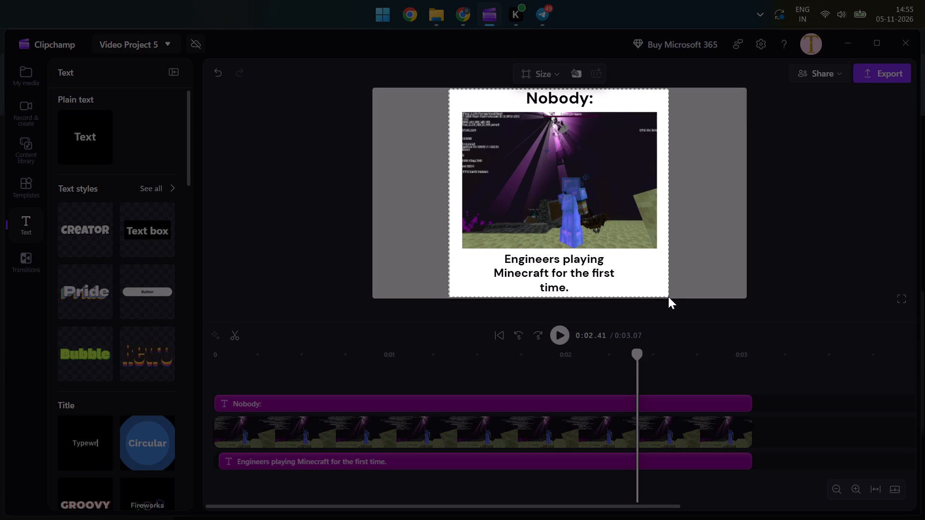
left_click_drag(668, 297, 668, 297)
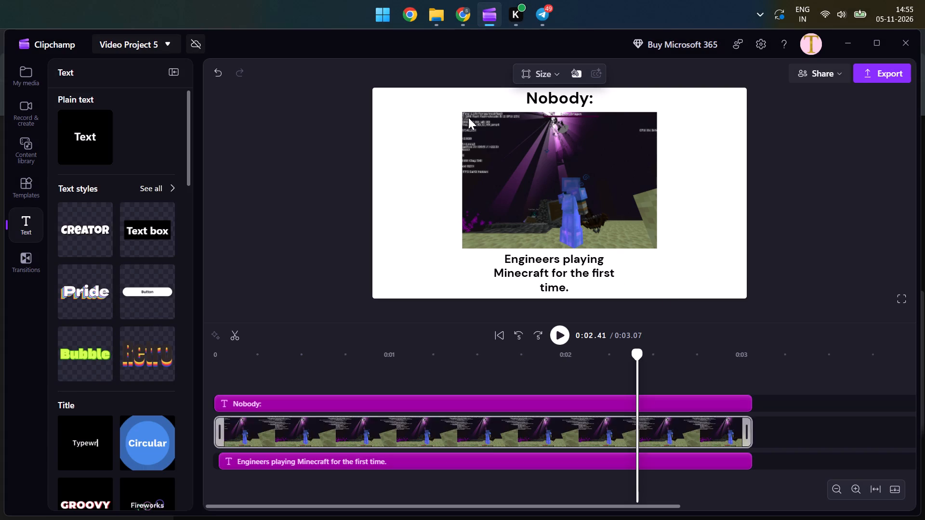
Switch to the GIPHY page in Chrome and open the GIPHY Create page for making a GIF.
left_click(458, 18)
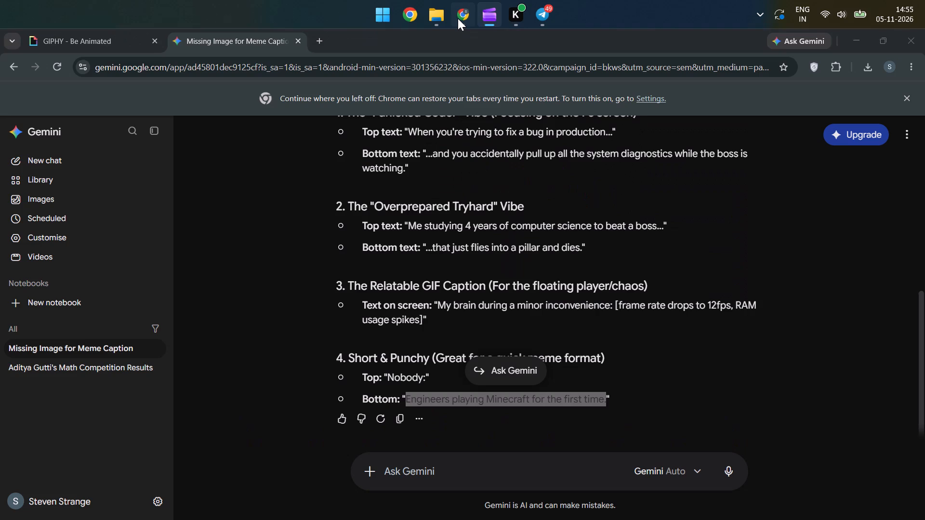
left_click(119, 46)
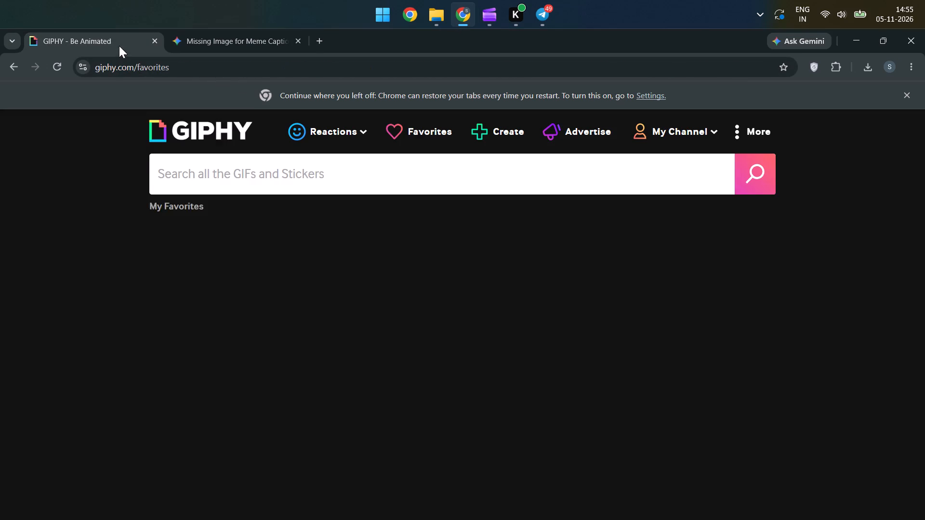
left_click(510, 132)
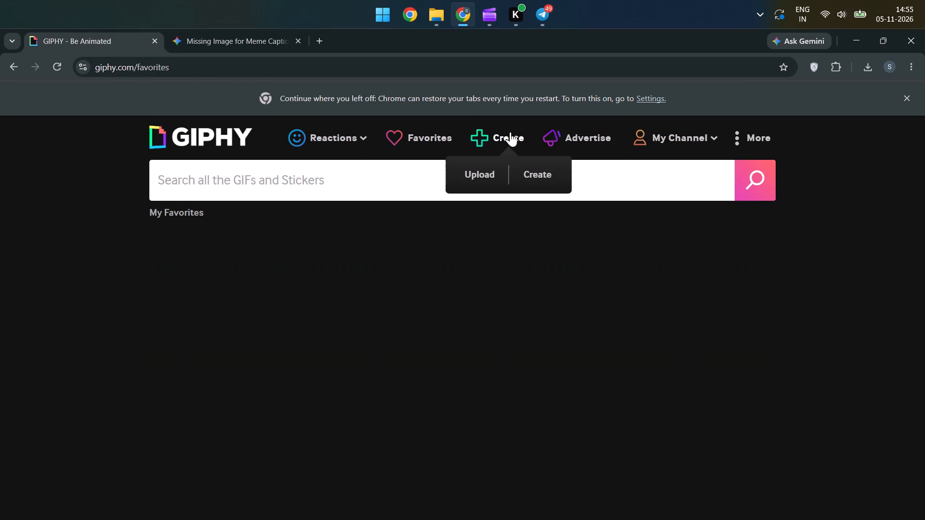
left_click(485, 169)
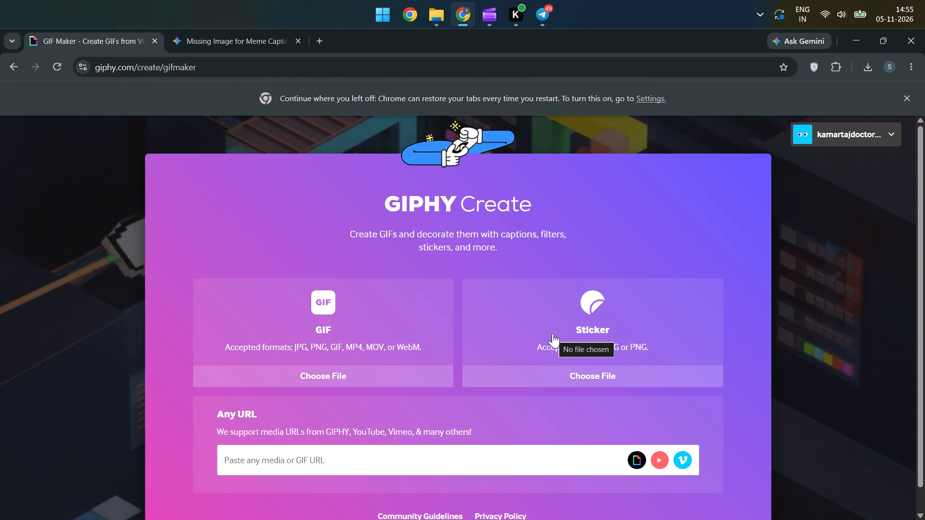
Open the file chooser for a GIF upload and browse to the Pictures folder for the meme snip.
left_click(402, 339)
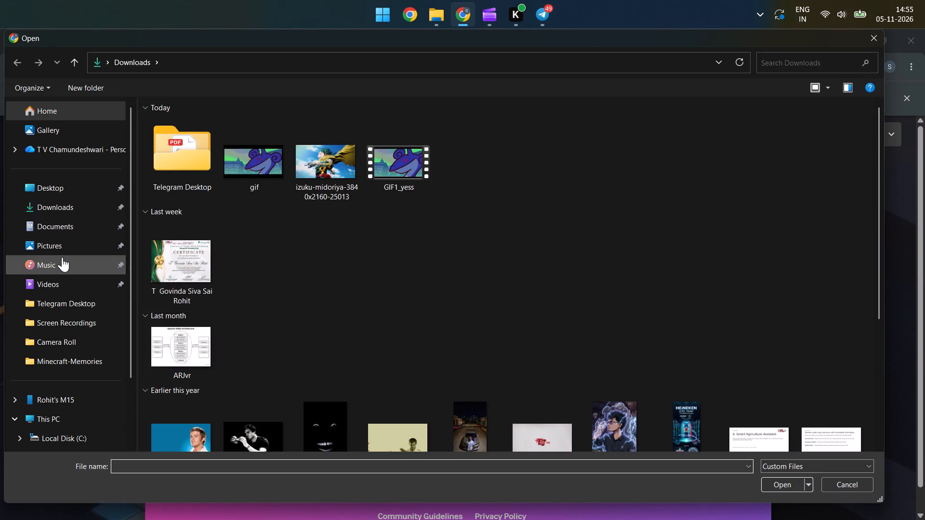
left_click(88, 259)
left_click(91, 243)
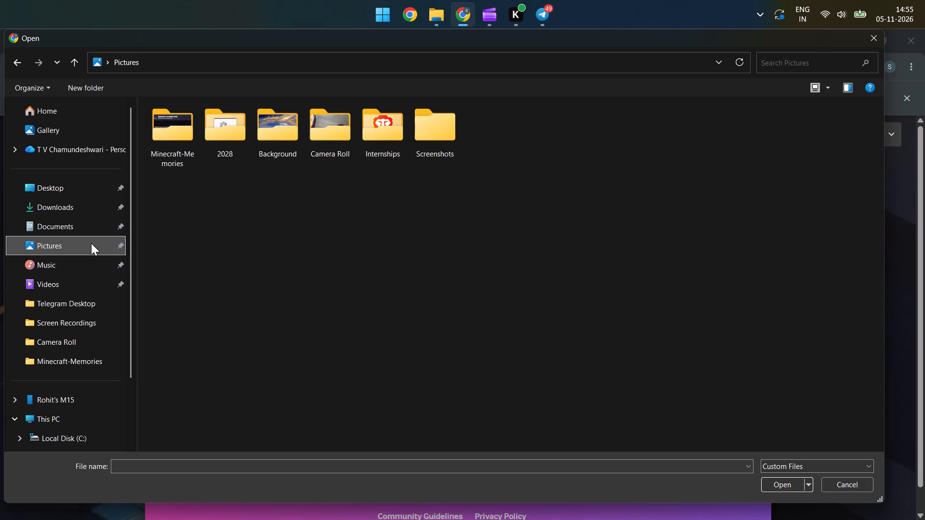
Look for the meme snip in the Screenshots and Documents folders, and dismiss the file chooser without selecting a file.
double_click(436, 132)
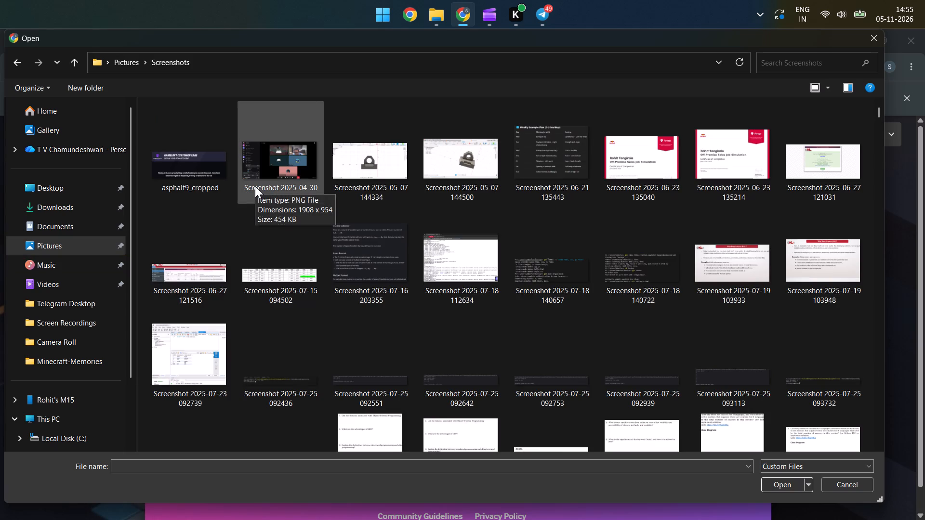
scroll(255, 186, "up", 2)
scroll(255, 186, "down", 2)
scroll(255, 186, "up", 5)
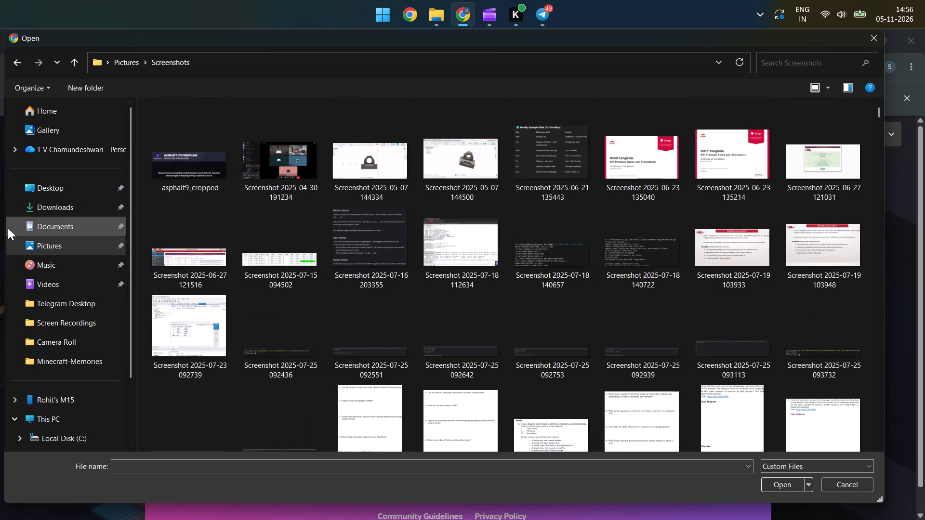
left_click(46, 228)
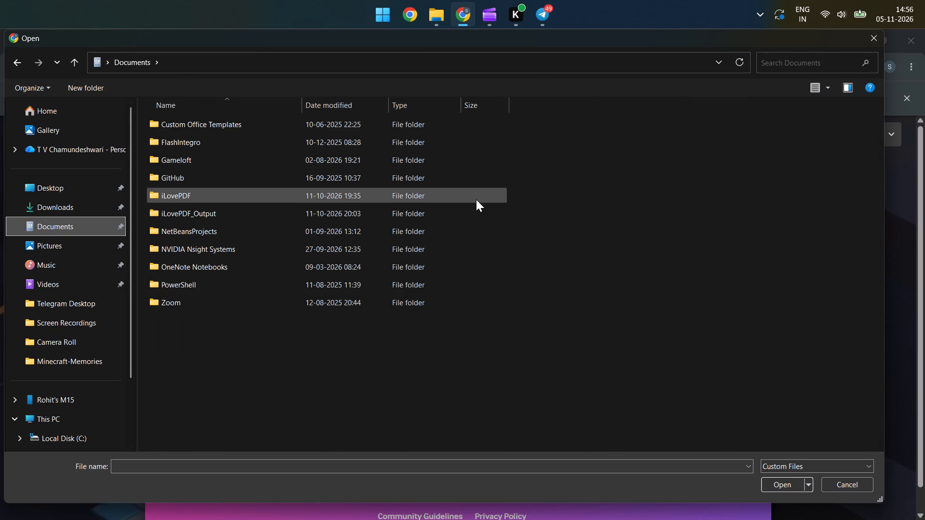
left_click(863, 483)
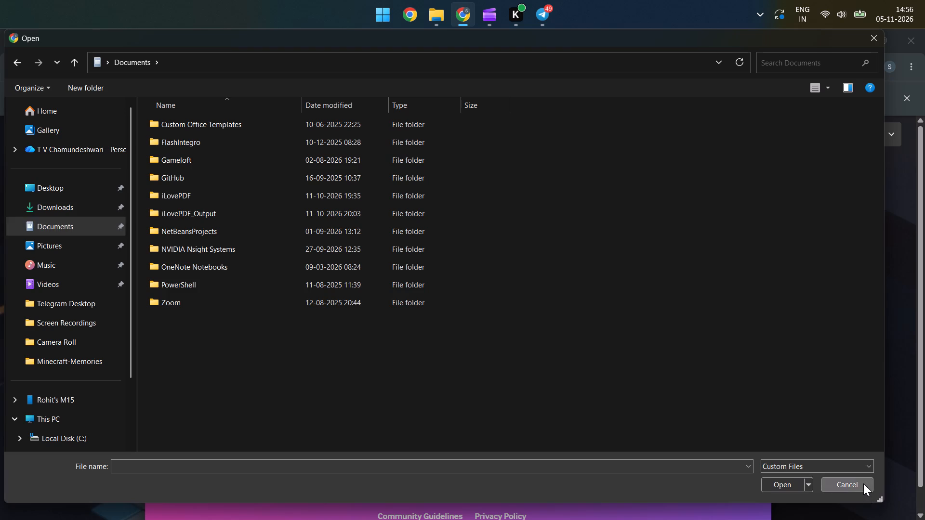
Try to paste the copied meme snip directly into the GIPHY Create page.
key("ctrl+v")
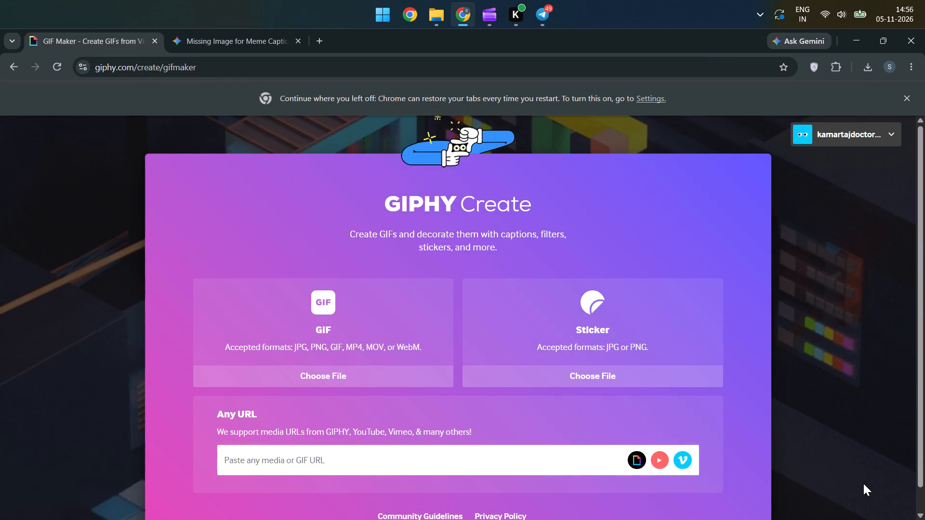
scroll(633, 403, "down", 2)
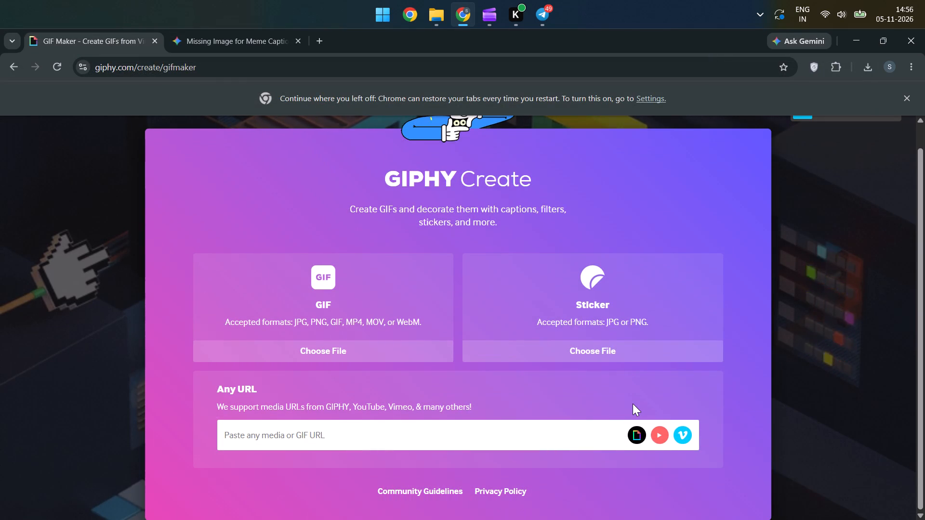
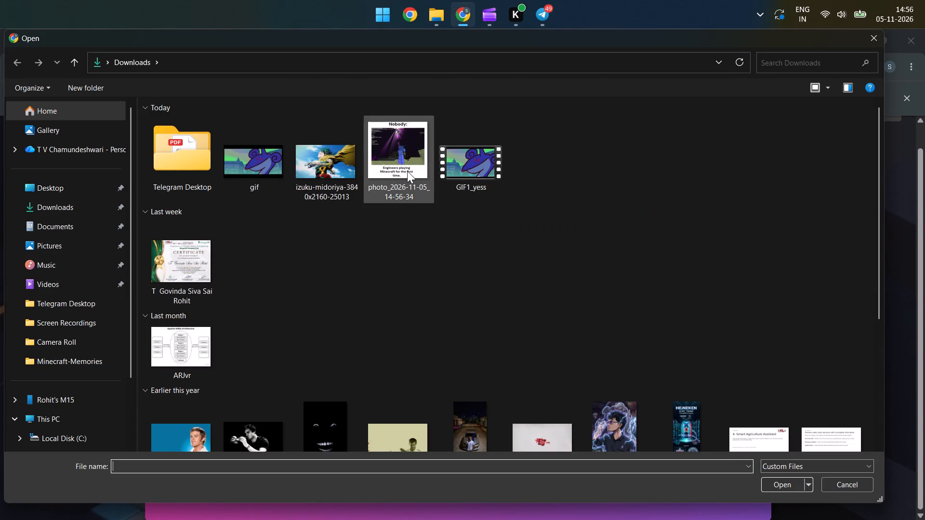
Choose the meme image photo_2026-11-05_14-56-34 from the Downloads folder as the file for the GIF upload.
left_click(407, 171)
key("Return")
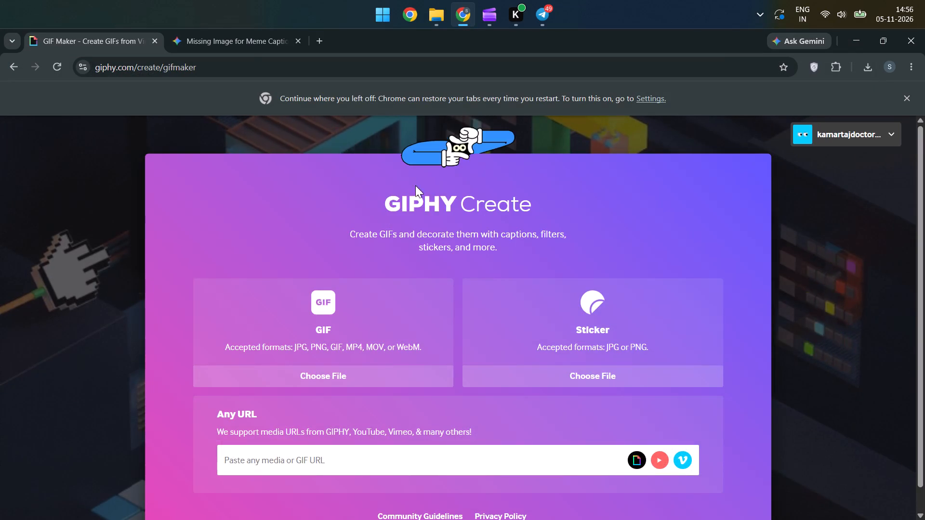
Look over the uploaded meme in the GIF editor and open the filter options for animating the still image.
scroll(440, 279, "up", 2)
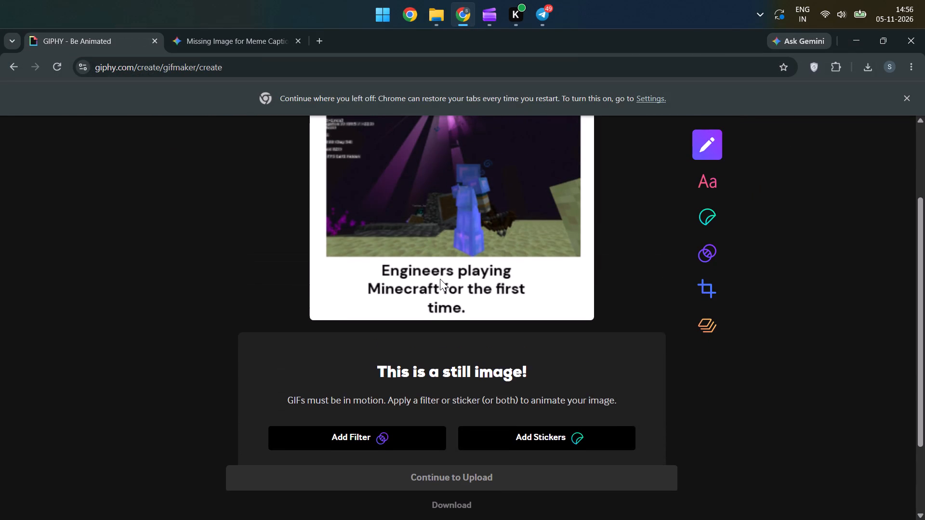
scroll(440, 279, "up", 1)
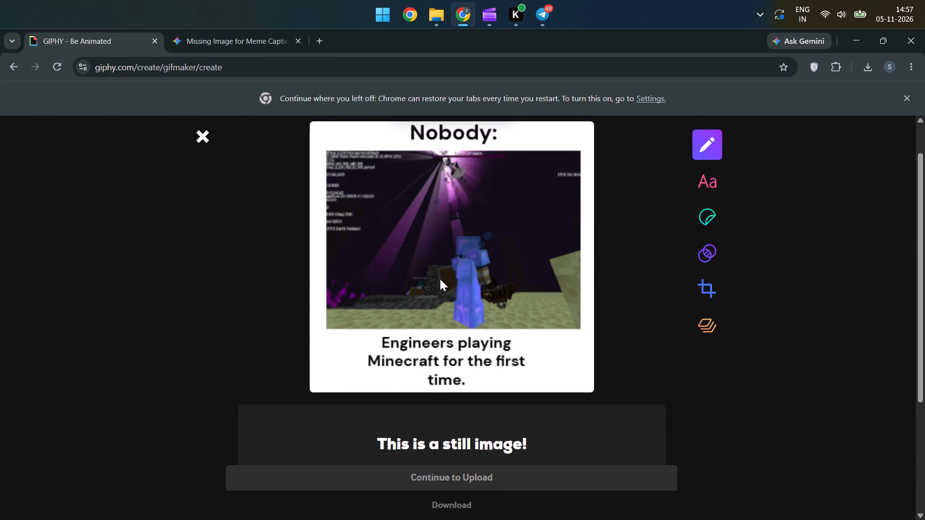
scroll(440, 279, "down", 3)
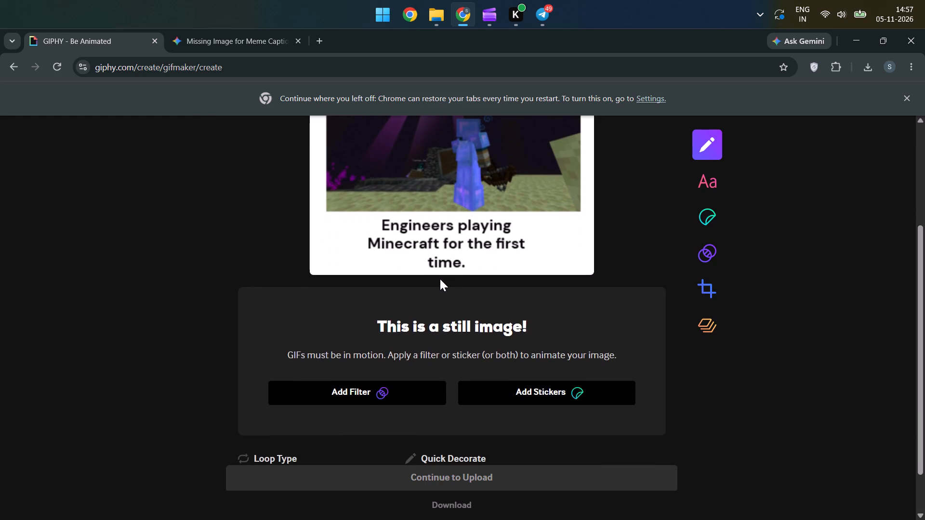
scroll(440, 279, "down", 5)
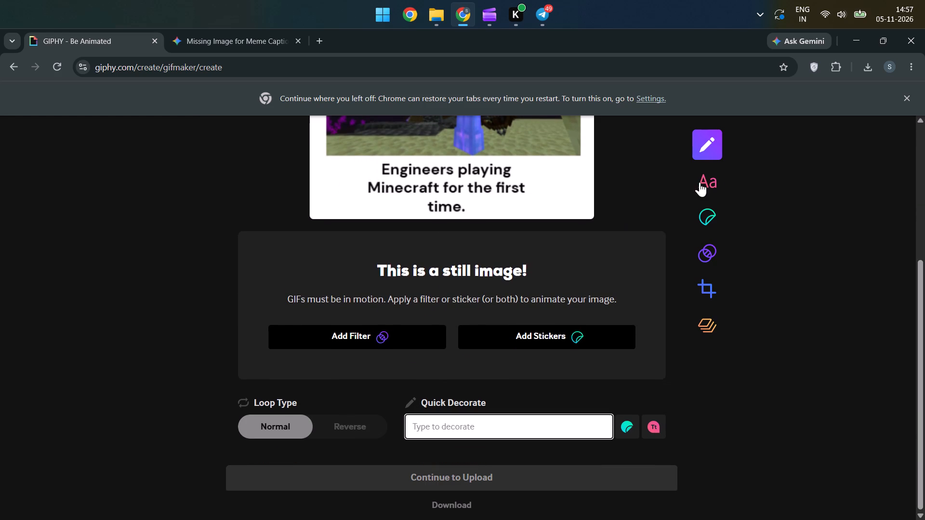
left_click(393, 343)
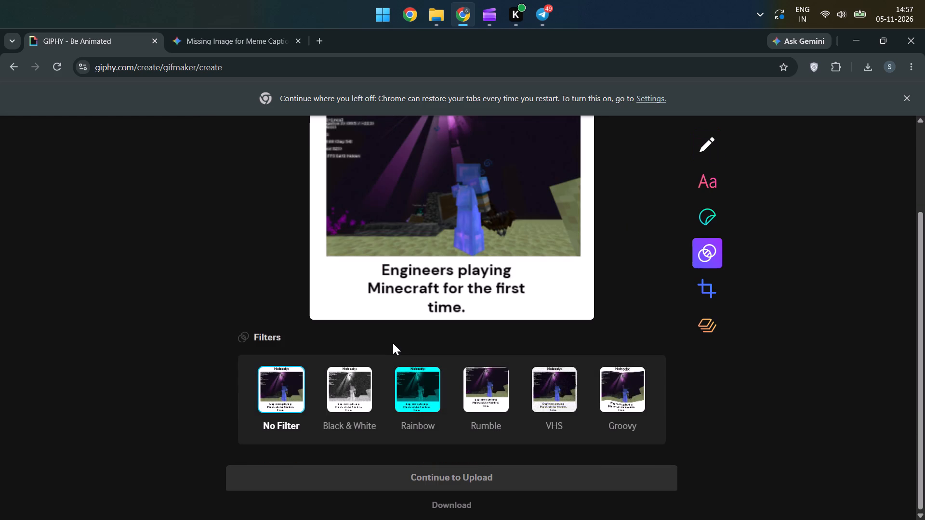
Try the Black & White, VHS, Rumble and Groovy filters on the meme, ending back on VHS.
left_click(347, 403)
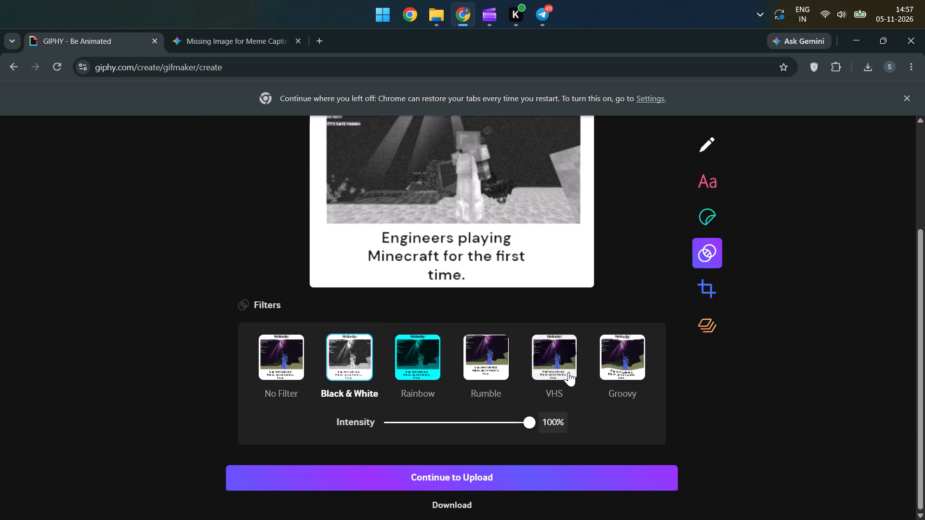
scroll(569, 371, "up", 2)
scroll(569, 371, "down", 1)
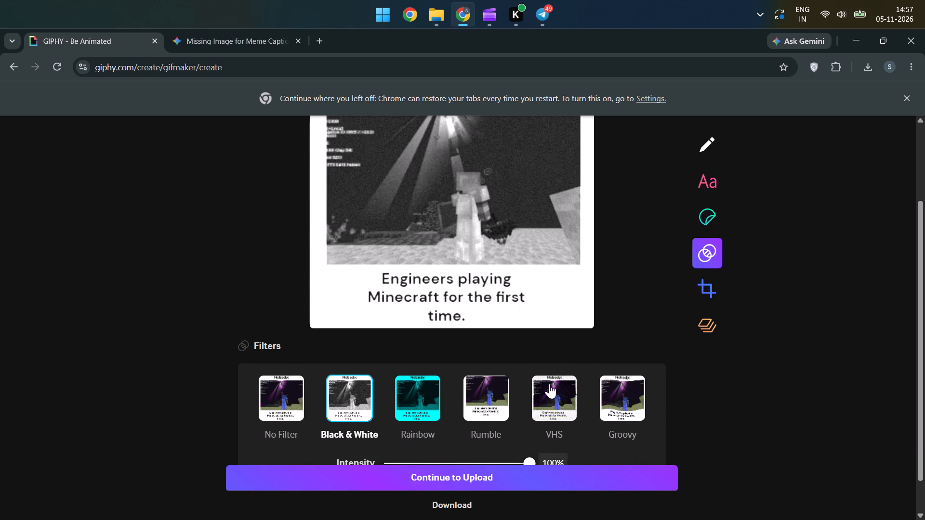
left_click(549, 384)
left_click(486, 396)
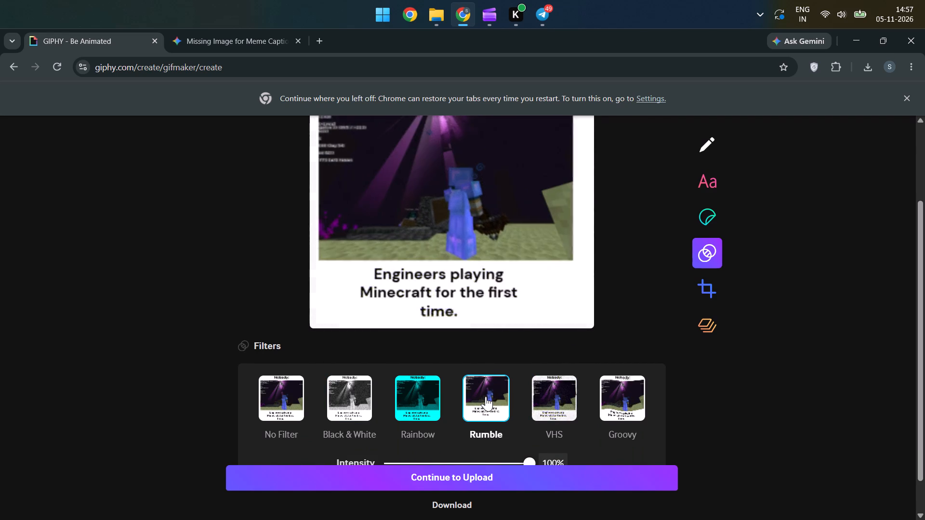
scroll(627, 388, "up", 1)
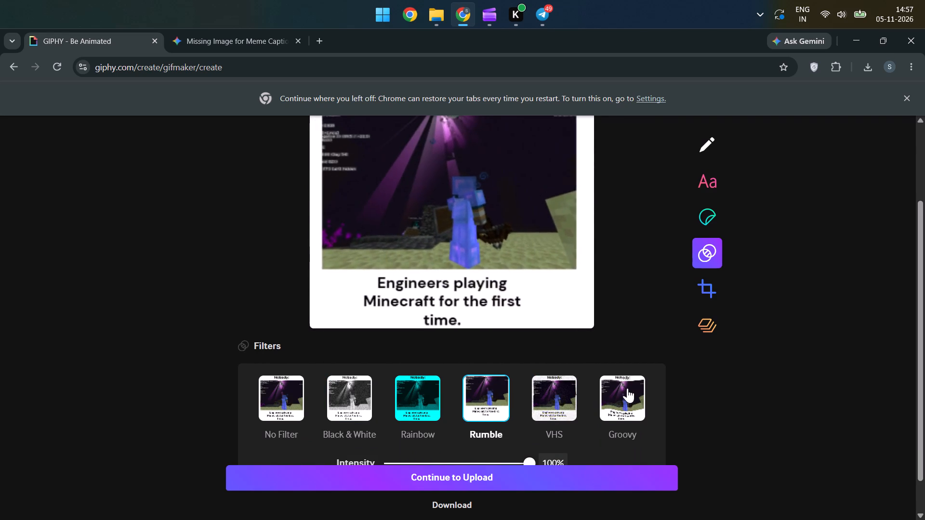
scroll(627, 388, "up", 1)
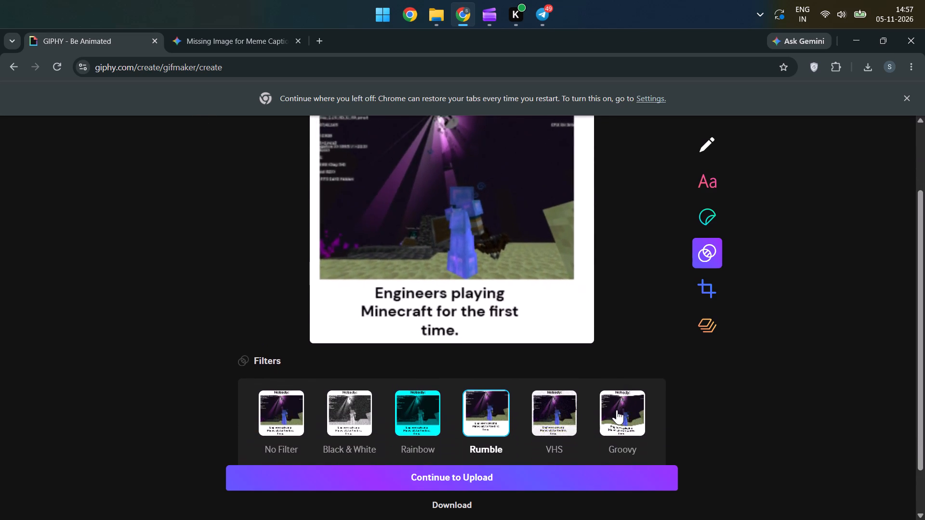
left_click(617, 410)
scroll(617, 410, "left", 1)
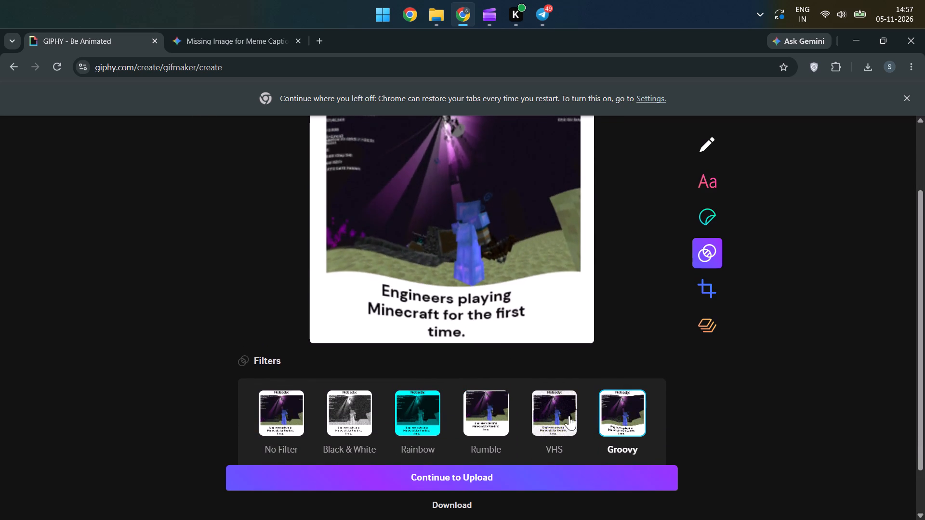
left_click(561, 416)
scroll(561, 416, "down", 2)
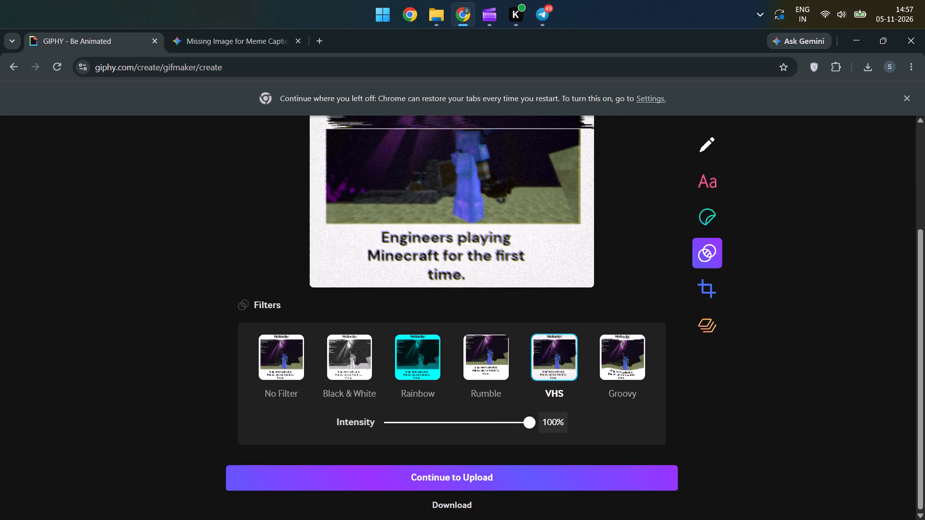
Apply the Rainbow filter to the meme, reduce its intensity to 0%, and check the whole preview.
left_click(410, 371)
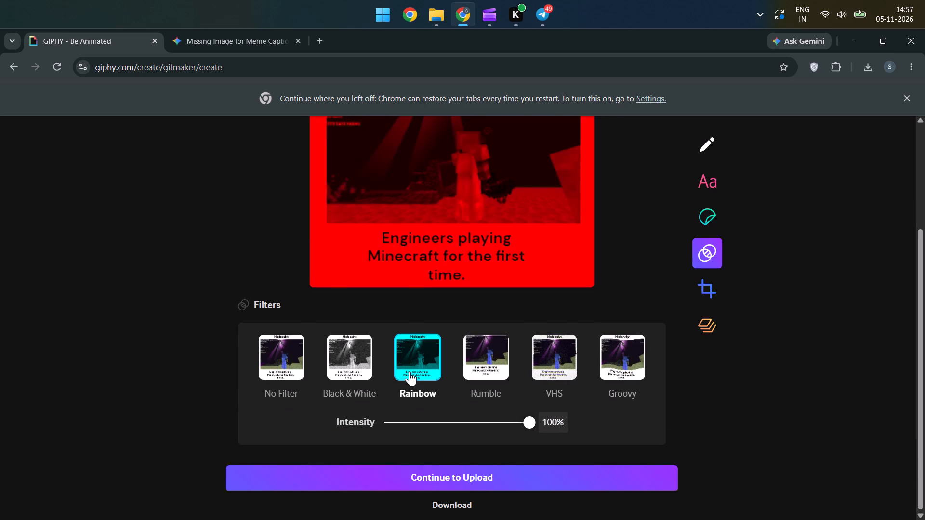
scroll(410, 371, "up", 2)
scroll(410, 371, "down", 1)
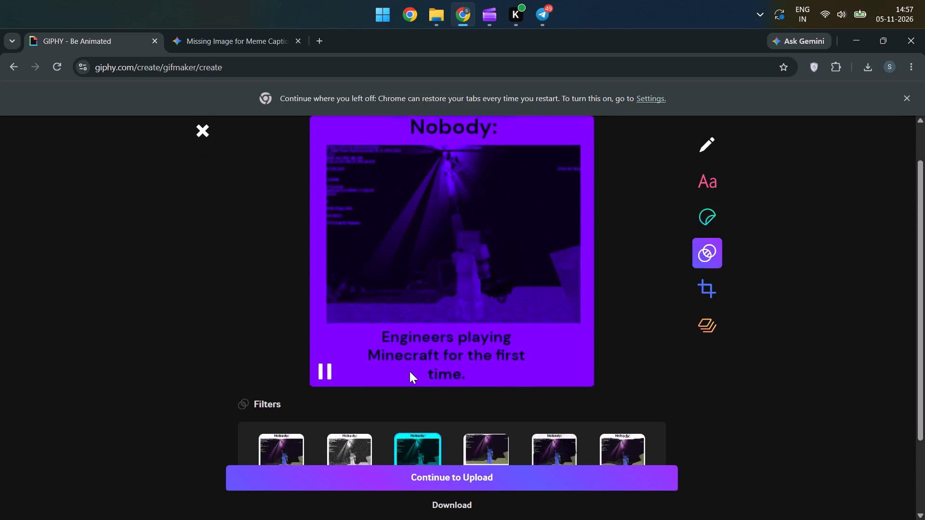
scroll(410, 371, "down", 1)
scroll(493, 374, "down", 1)
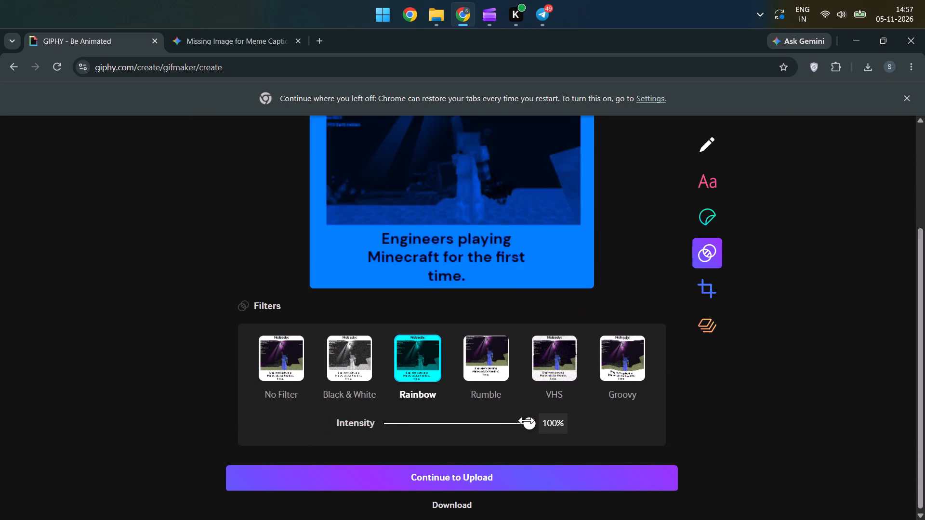
left_click_drag(527, 421, 418, 443)
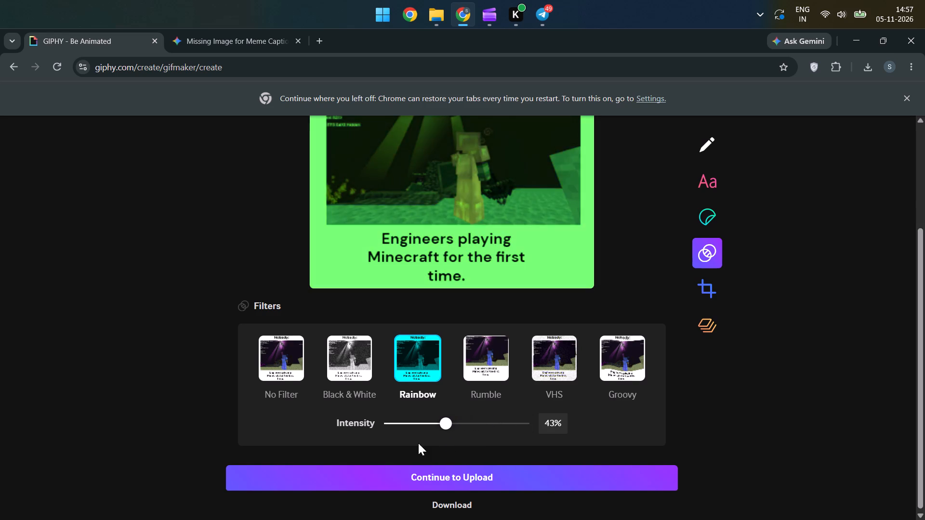
left_click_drag(418, 443, 376, 444)
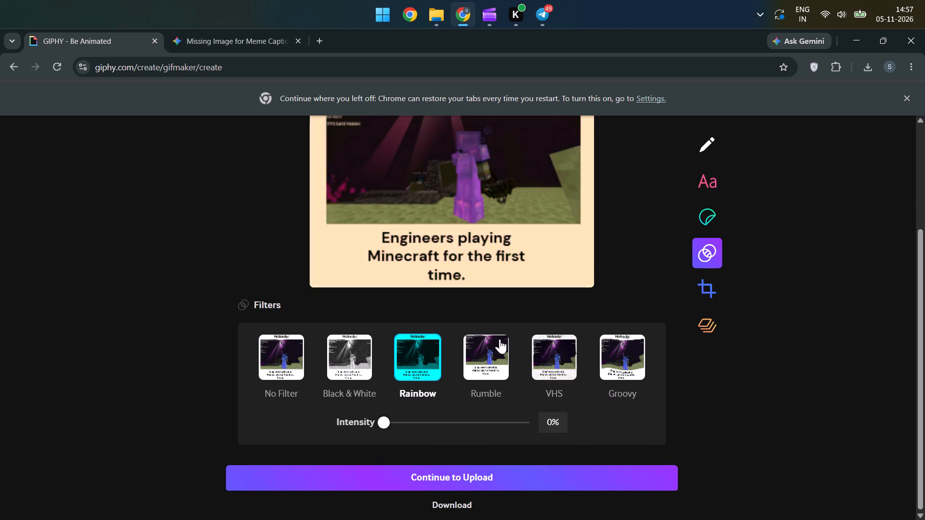
scroll(500, 338, "up", 2)
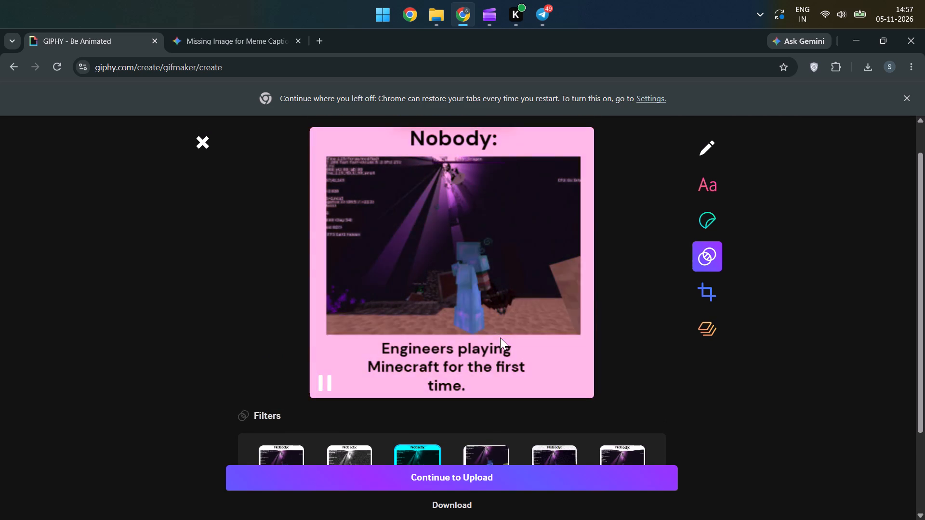
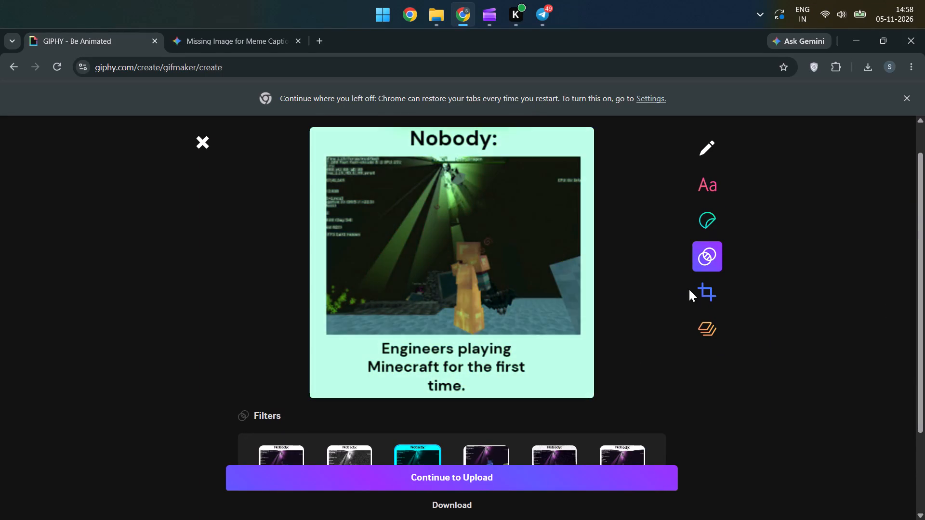
Continue with the Rainbow-filtered meme from the GIF editor to the upload details page.
scroll(670, 332, "down", 4)
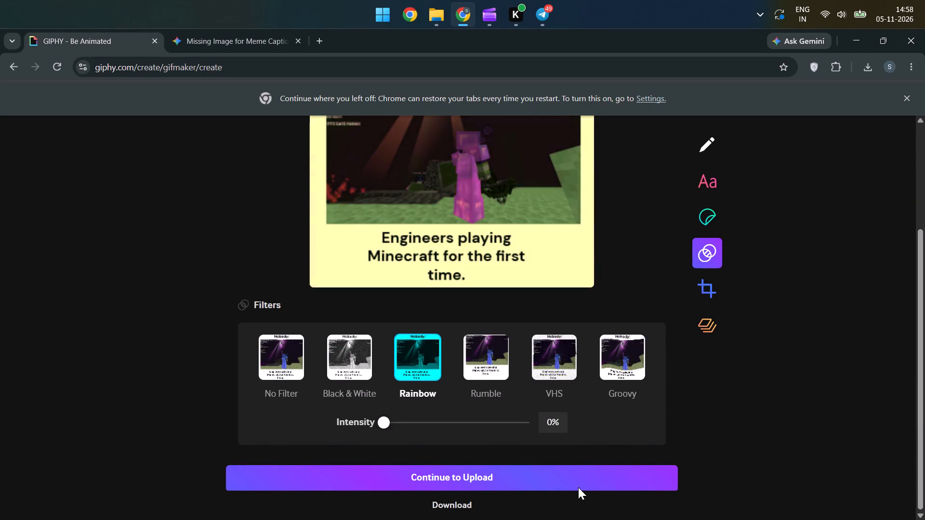
left_click(528, 478)
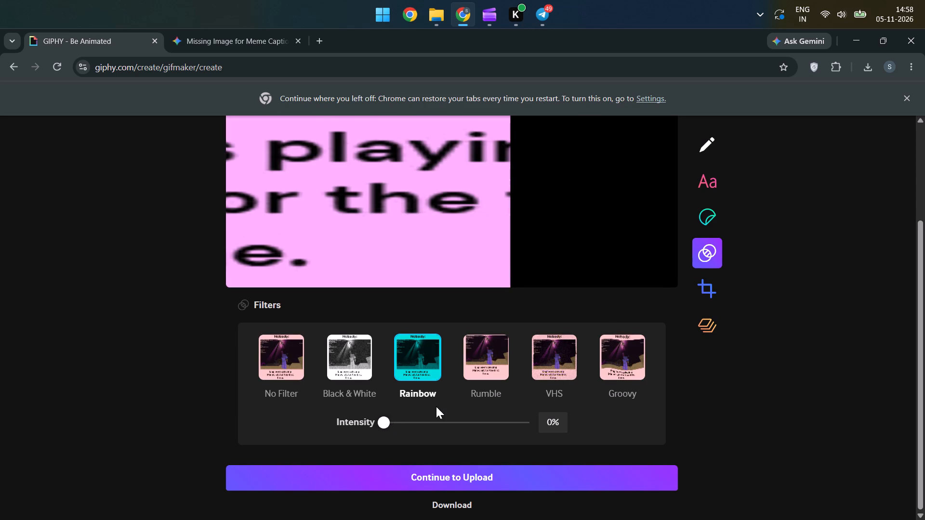
scroll(436, 406, "down", 2)
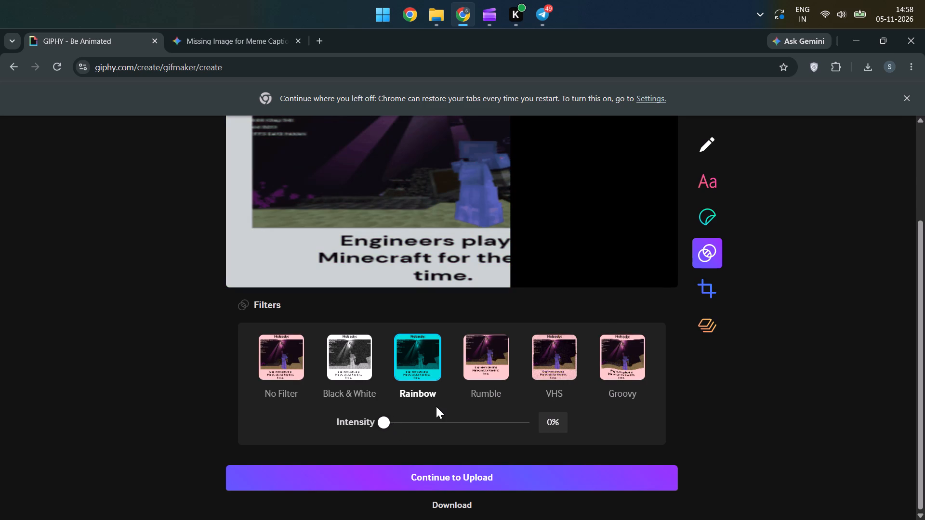
scroll(436, 406, "up", 1)
scroll(436, 406, "down", 1)
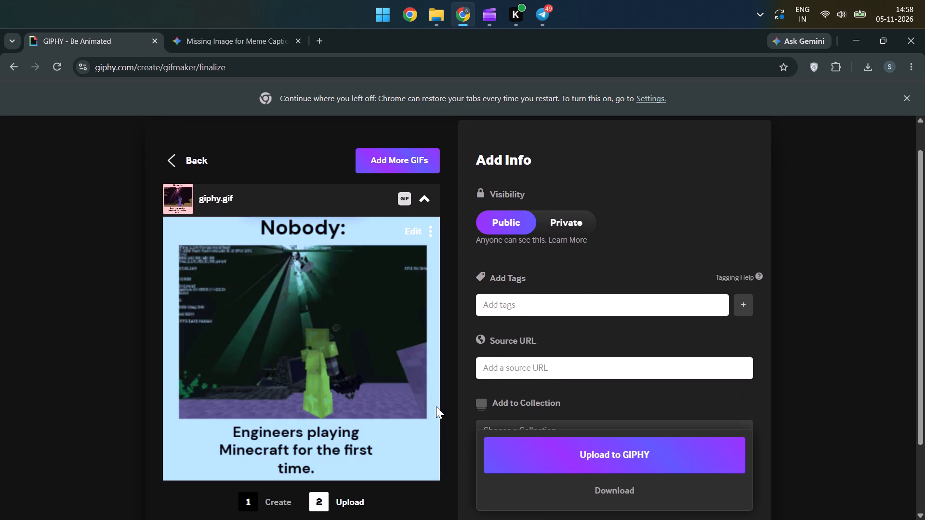
scroll(436, 406, "down", 2)
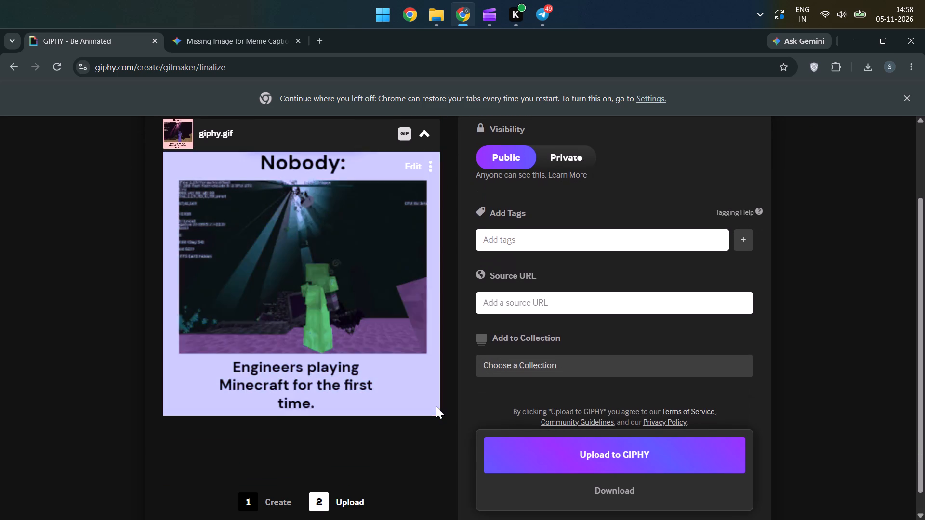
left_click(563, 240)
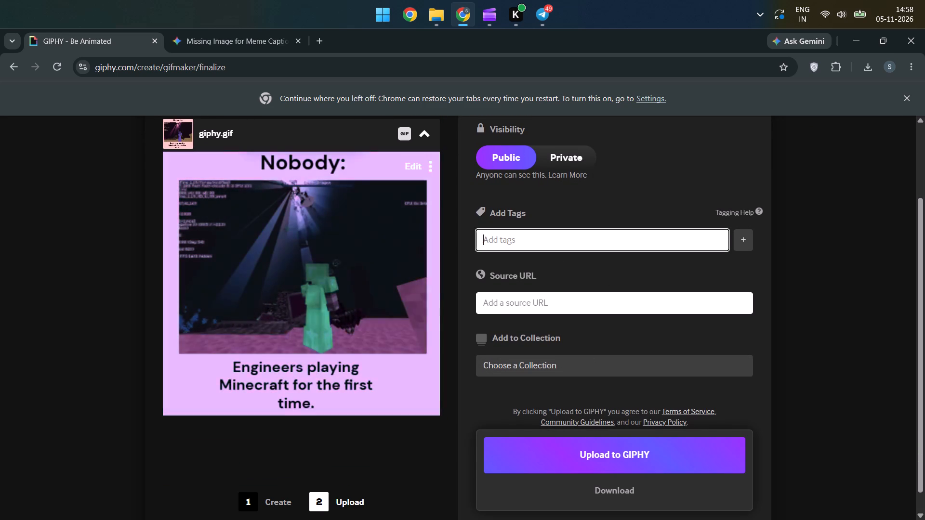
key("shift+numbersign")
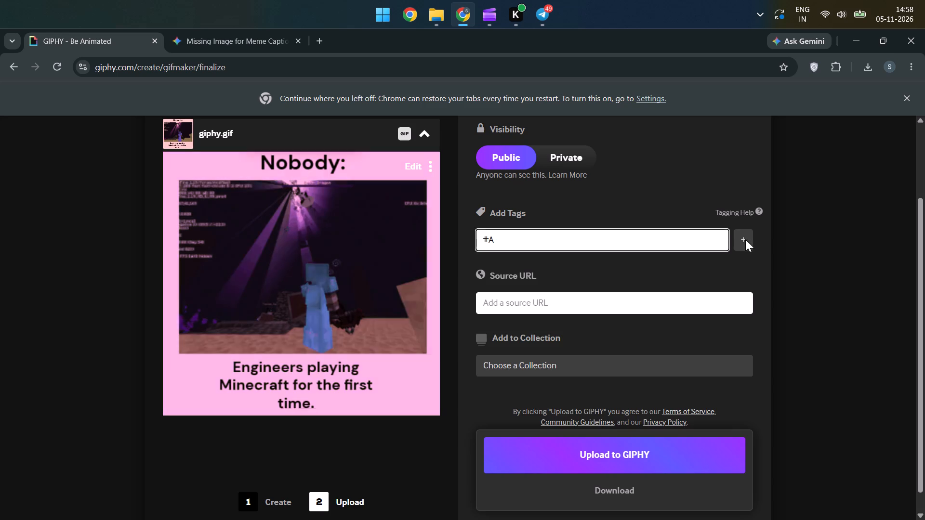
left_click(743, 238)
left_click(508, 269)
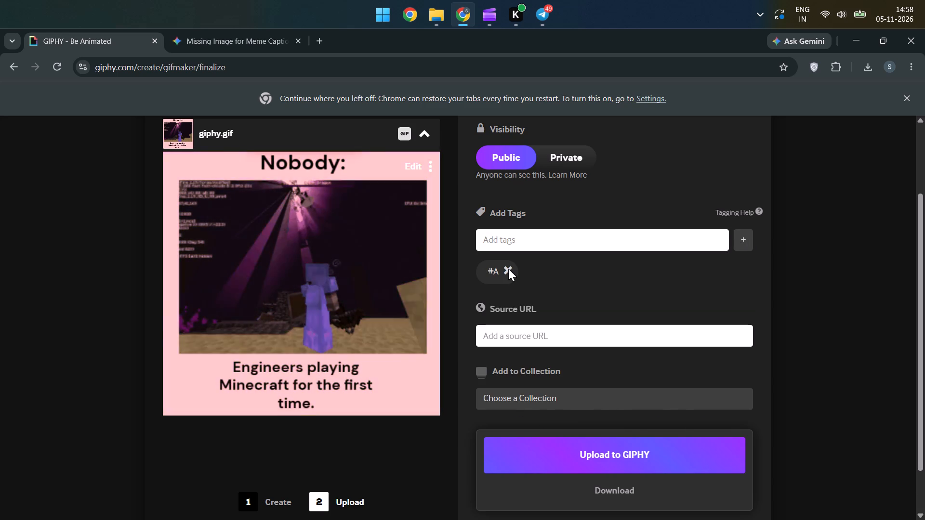
Add the tag #Anchal, with a capital A, to the meme GIF's upload info.
left_click(534, 241)
type("#anchal")
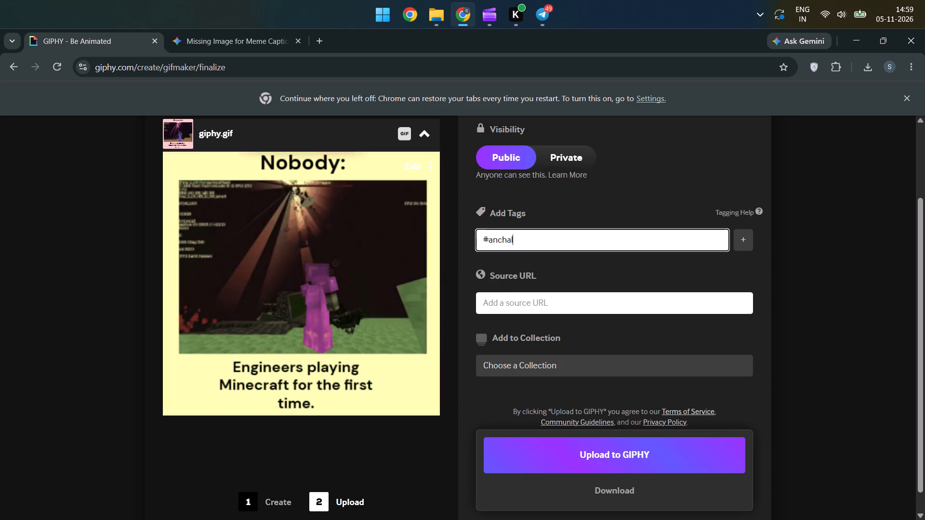
key("BackSpace")
key("BackSpace")
key("BackSpace")
key("BackSpace")
key("BackSpace")
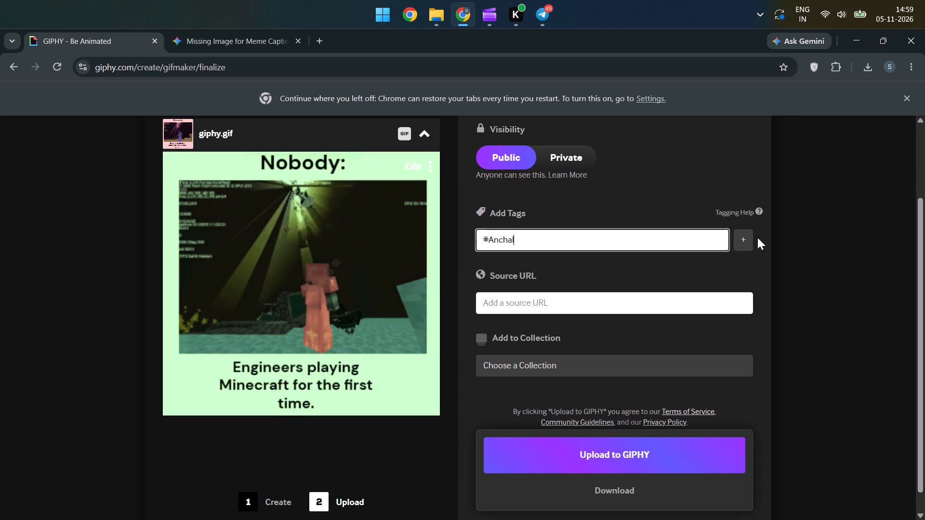
left_click(747, 238)
scroll(554, 385, "down", 1)
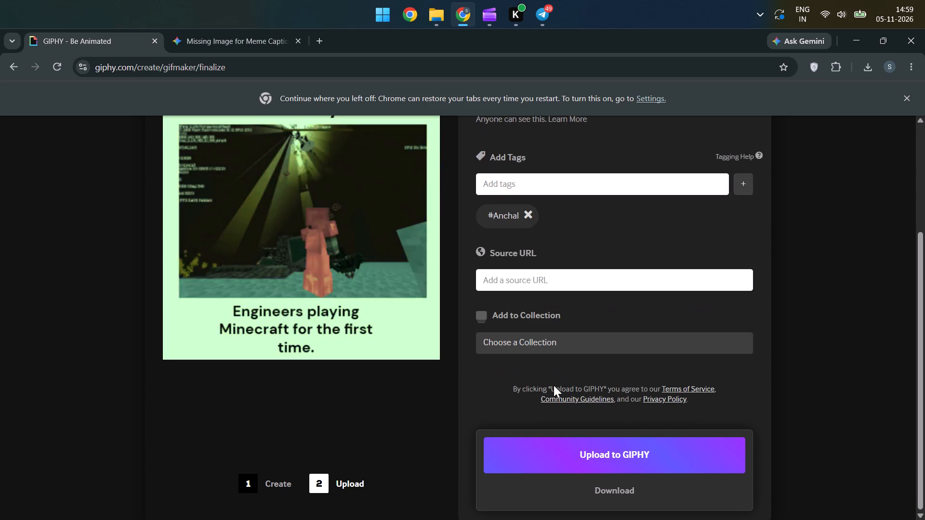
Upload the tagged Minecraft engineers meme to GIPHY.
scroll(554, 385, "down", 1)
left_click(616, 452)
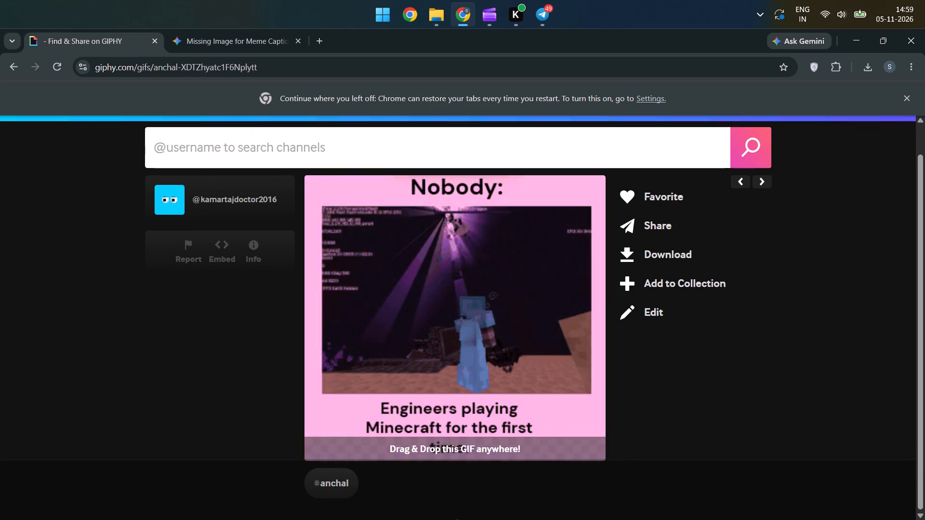
Try stepping forward and back between GIFs on the uploaded meme's page.
scroll(511, 325, "up", 1)
left_click(764, 205)
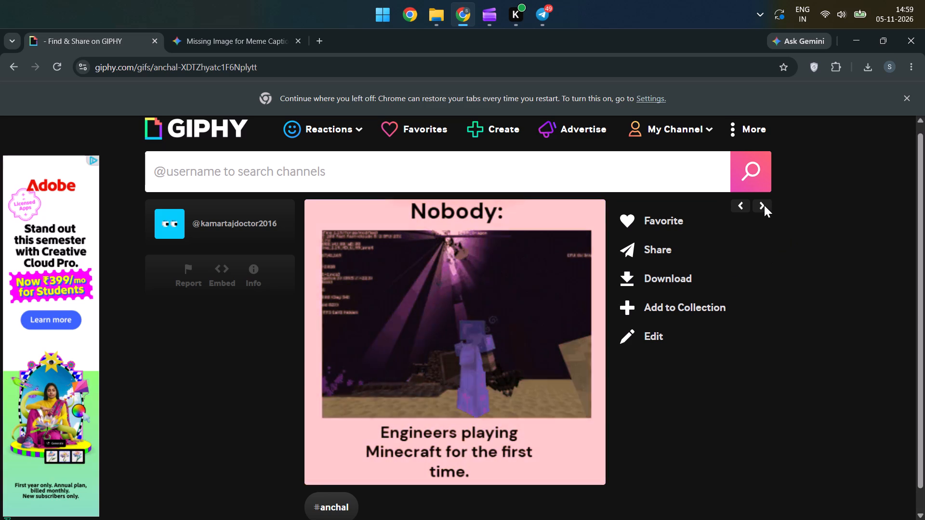
left_click(739, 204)
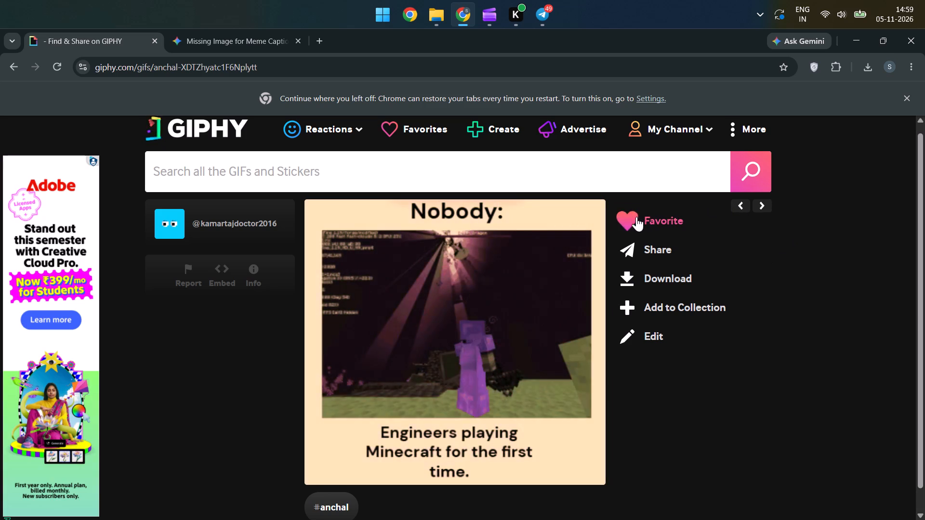
Download the uploaded Minecraft engineers meme GIF from its GIPHY page.
scroll(611, 182, "down", 3)
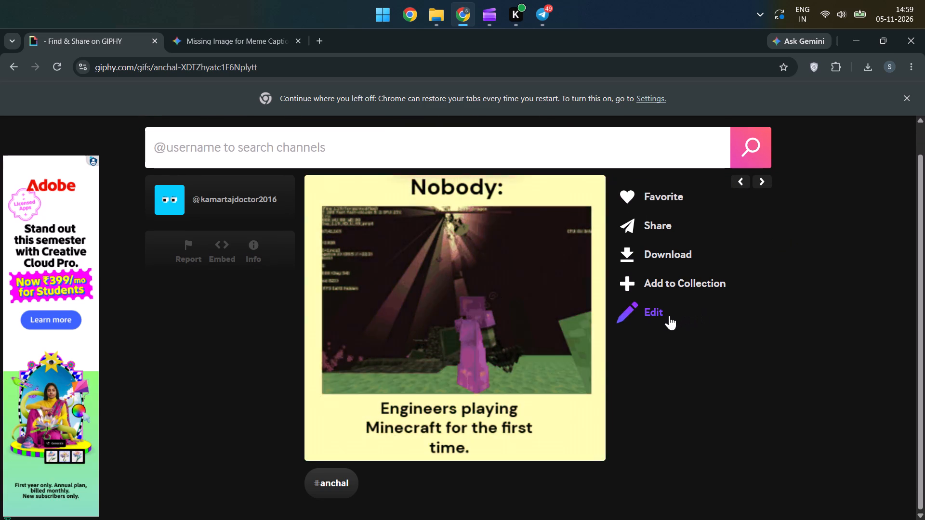
left_click(672, 256)
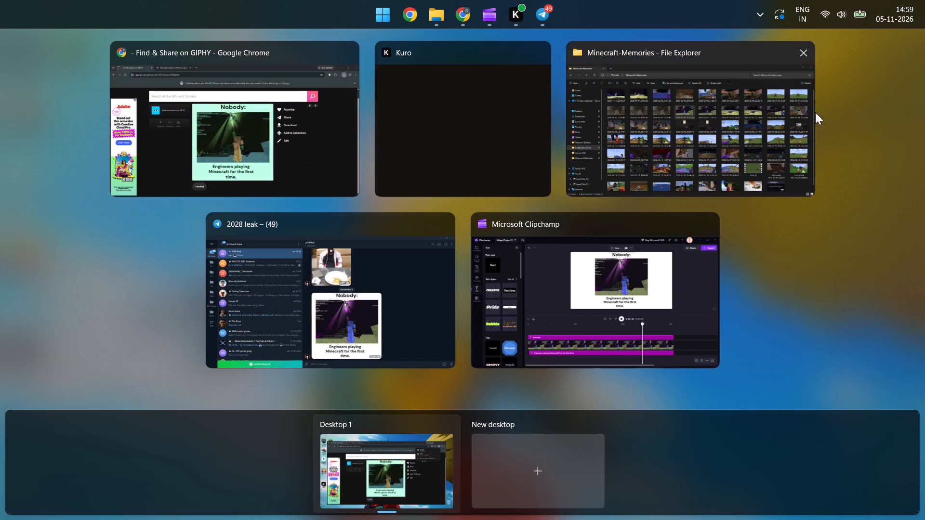
Close the Minecraft-Memories File Explorer window and the Kuro window from the overview of open windows.
left_click(802, 54)
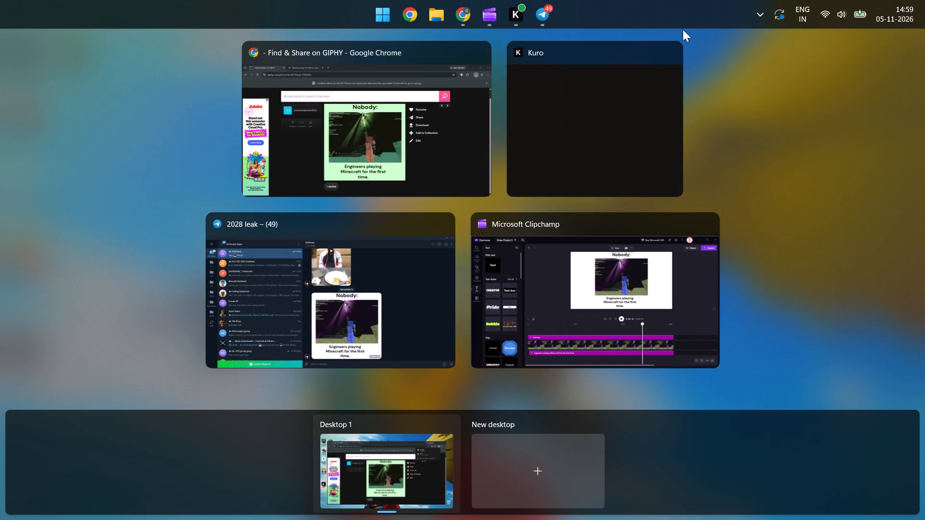
left_click(669, 52)
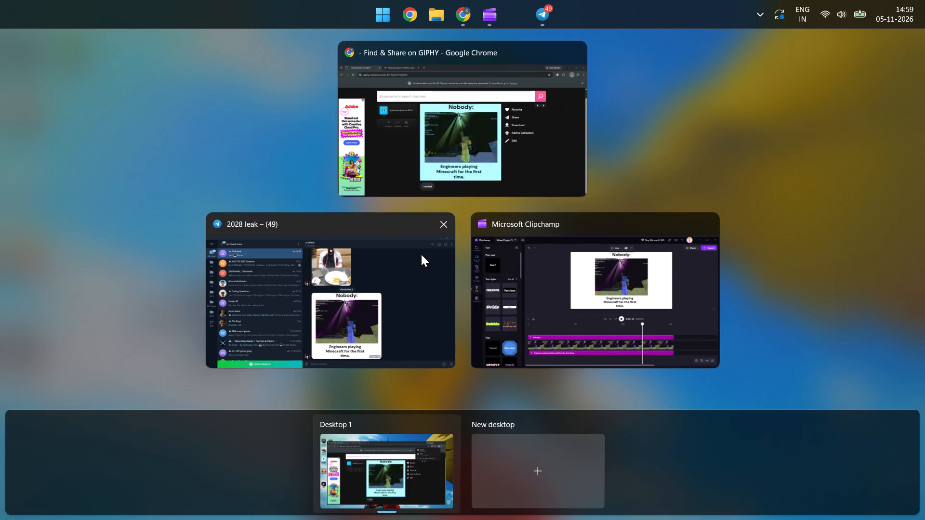